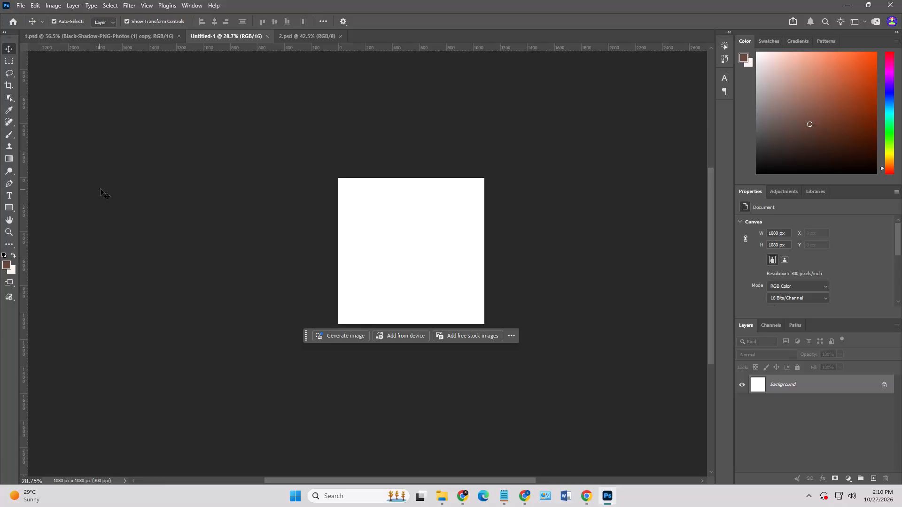
Look over the 1.psd poster and the 2.psd banner, examining the 2.psd layer stack from Category-I up to Rectangle 3 copy 4.
click(106, 38)
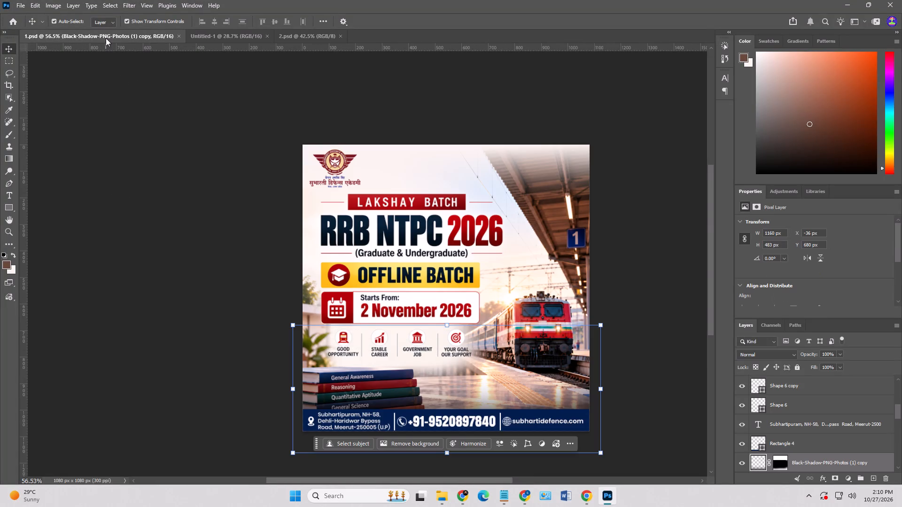
click(287, 39)
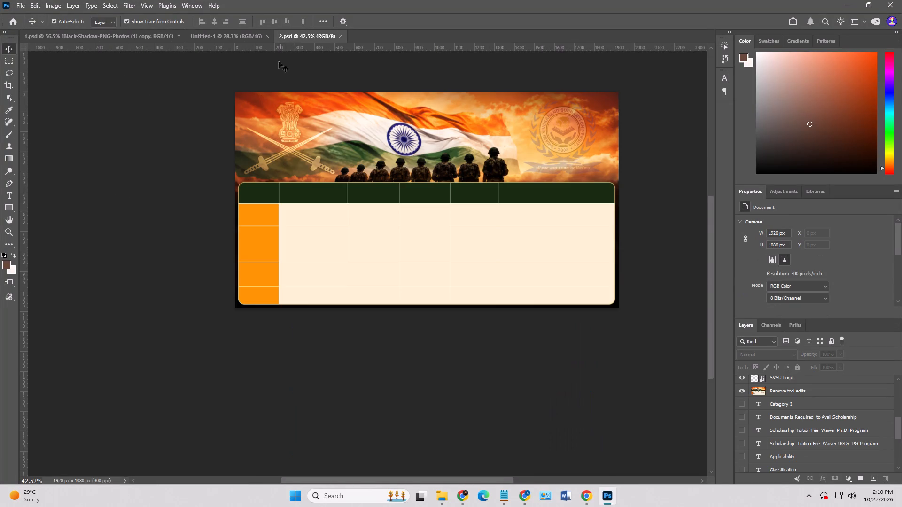
click(144, 239)
scroll(482, 329, up, 7)
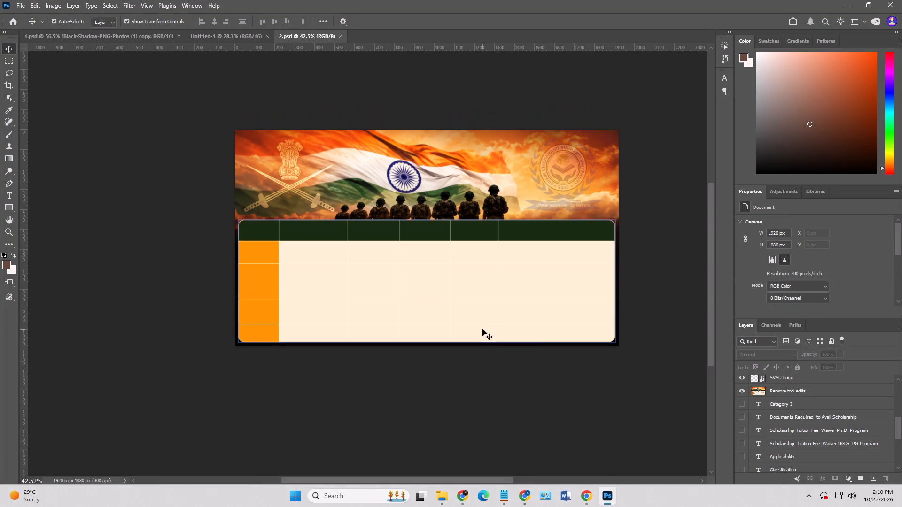
scroll(482, 329, up, 5)
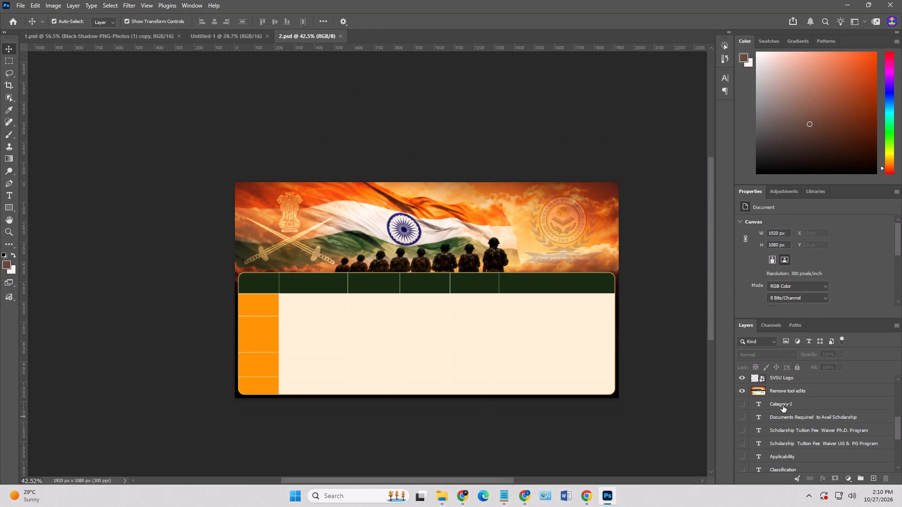
click(783, 405)
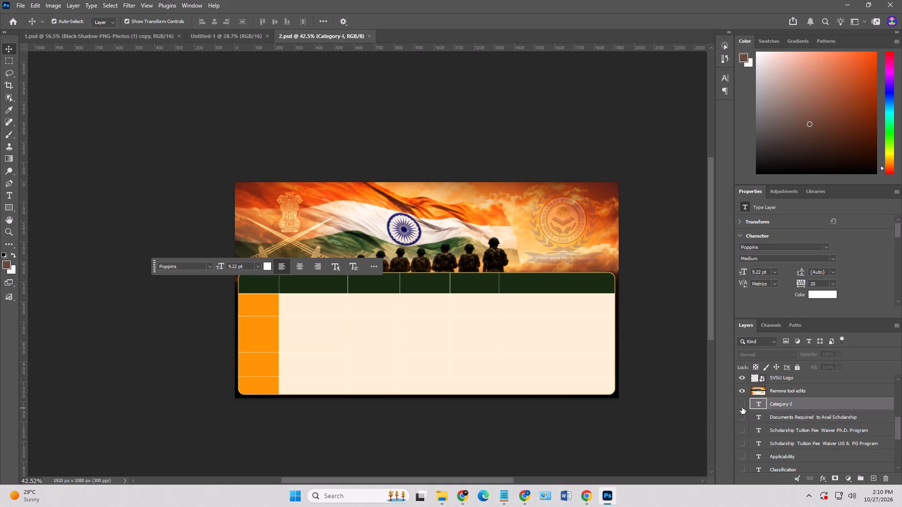
click(676, 421)
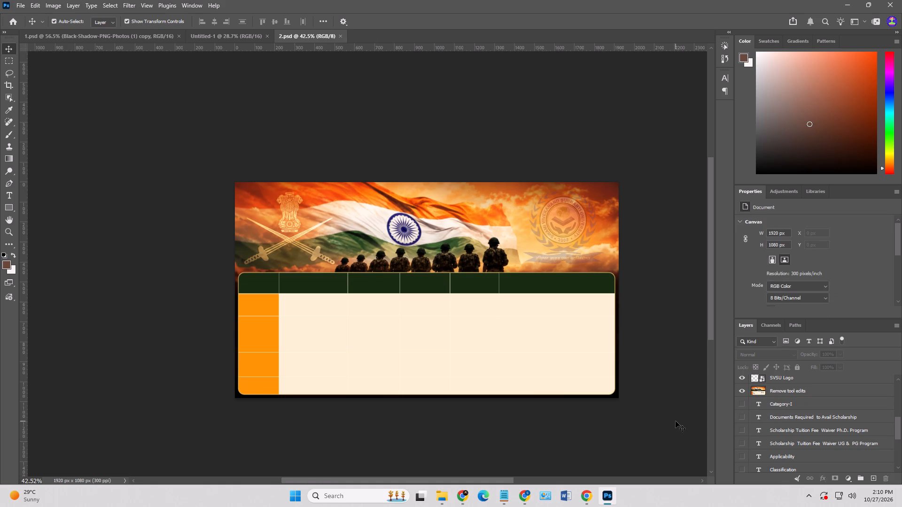
scroll(771, 401, up, 4)
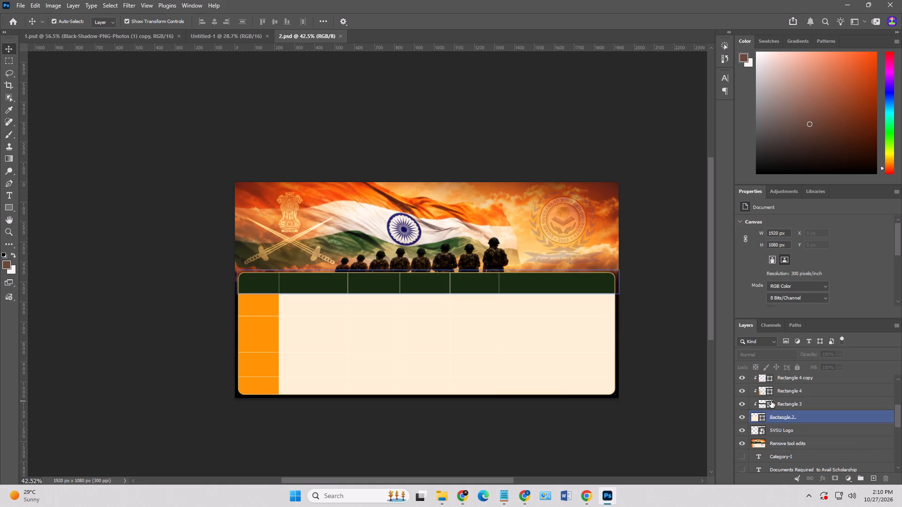
scroll(785, 424, up, 10)
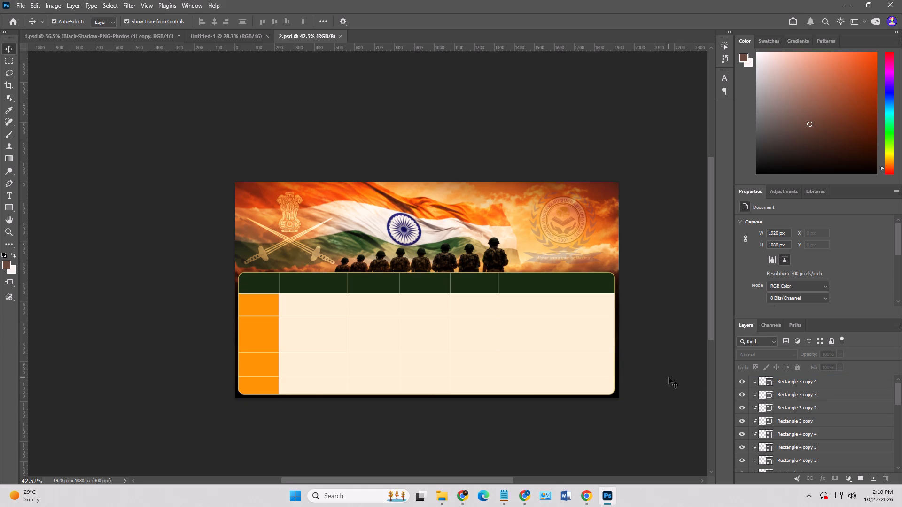
click(790, 384)
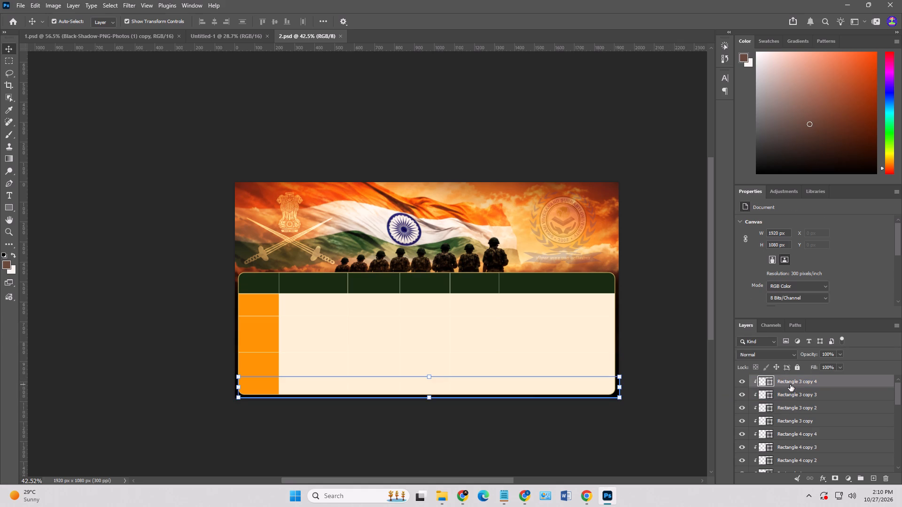
click(646, 396)
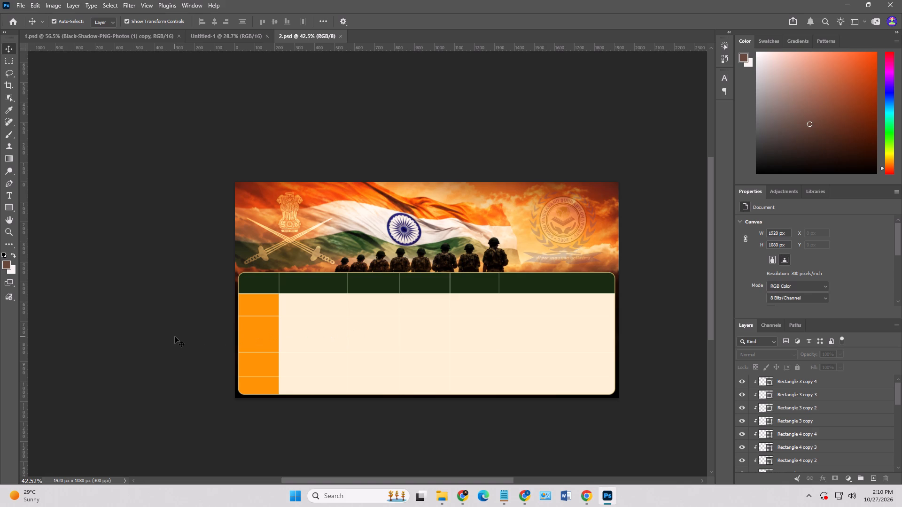
Examine the Rectangle 3 and Rectangle 4 layers and their copies in 2.psd to identify the table row or column each one forms.
scroll(780, 448, down, 2)
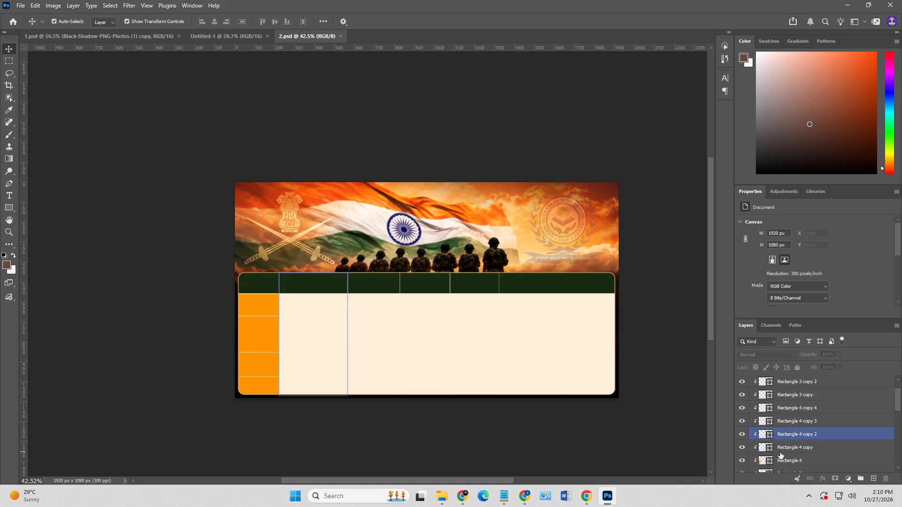
scroll(780, 452, down, 1)
click(791, 437)
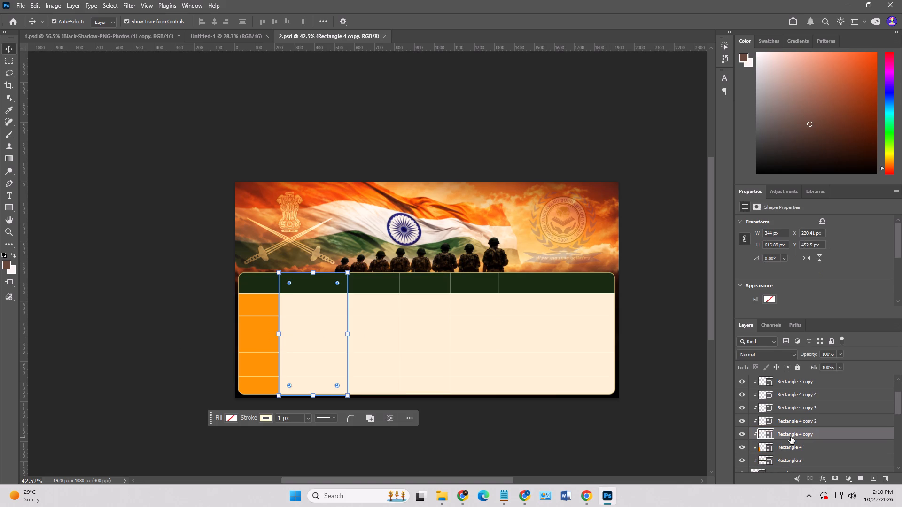
click(787, 423)
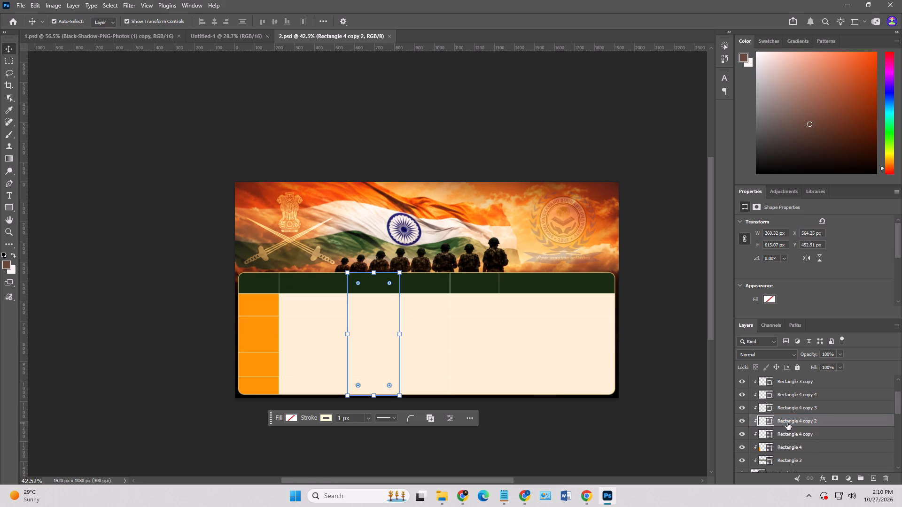
click(792, 412)
click(795, 398)
click(799, 387)
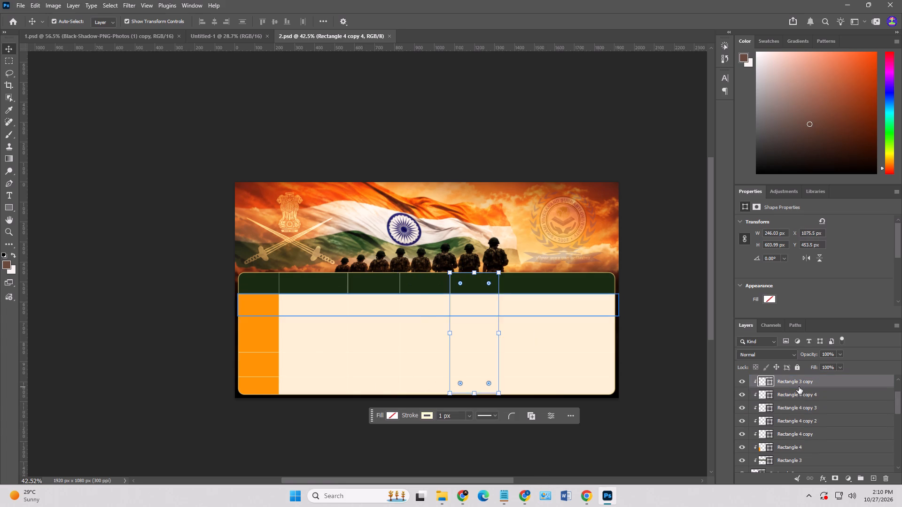
scroll(797, 399, up, 1)
click(799, 383)
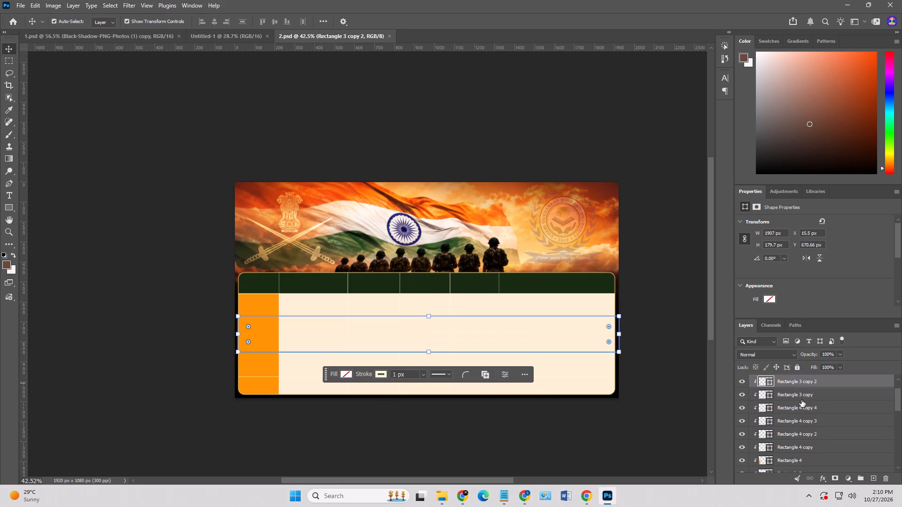
scroll(805, 407, up, 2)
click(804, 385)
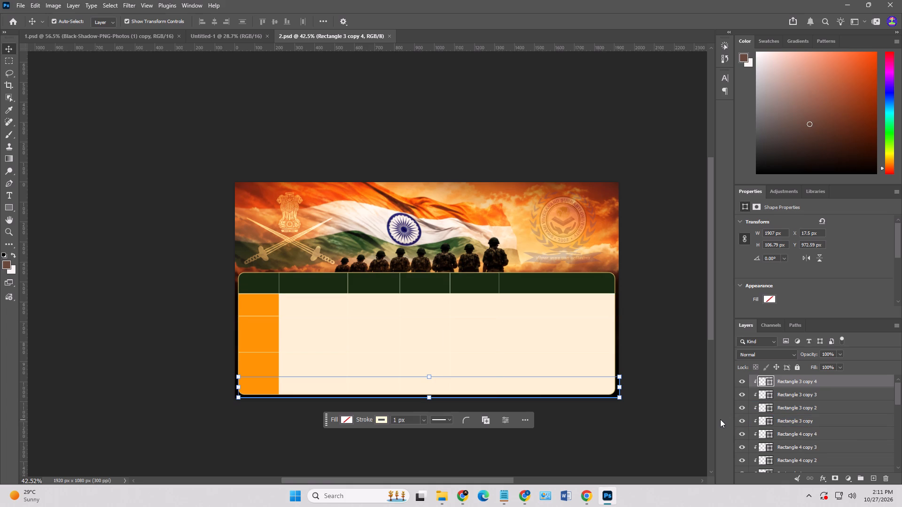
scroll(789, 434, down, 4)
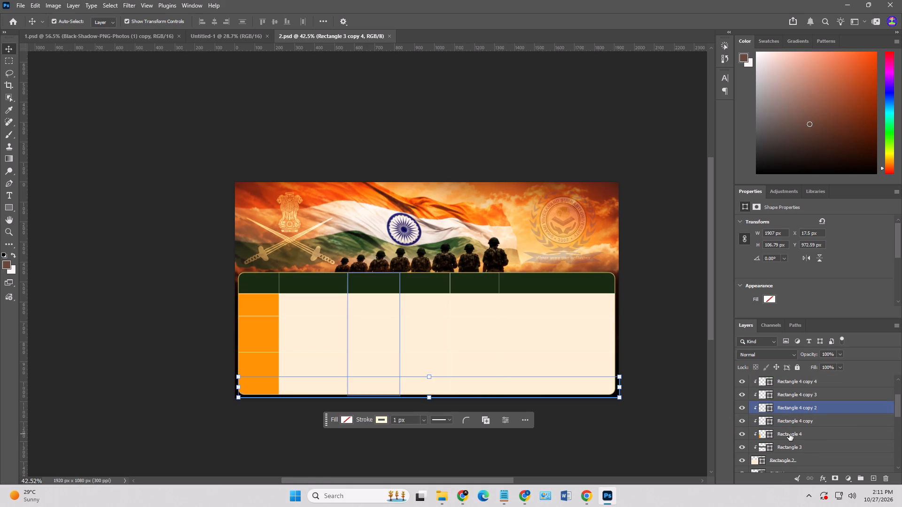
click(795, 445)
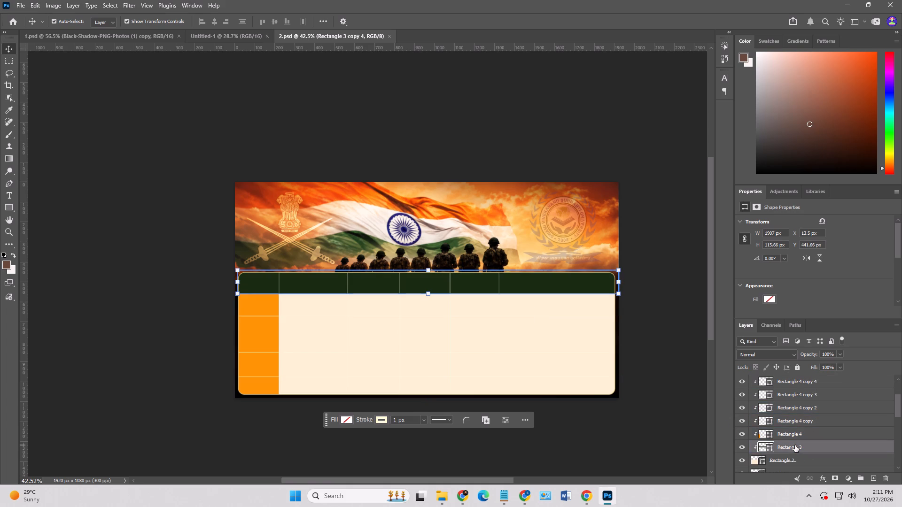
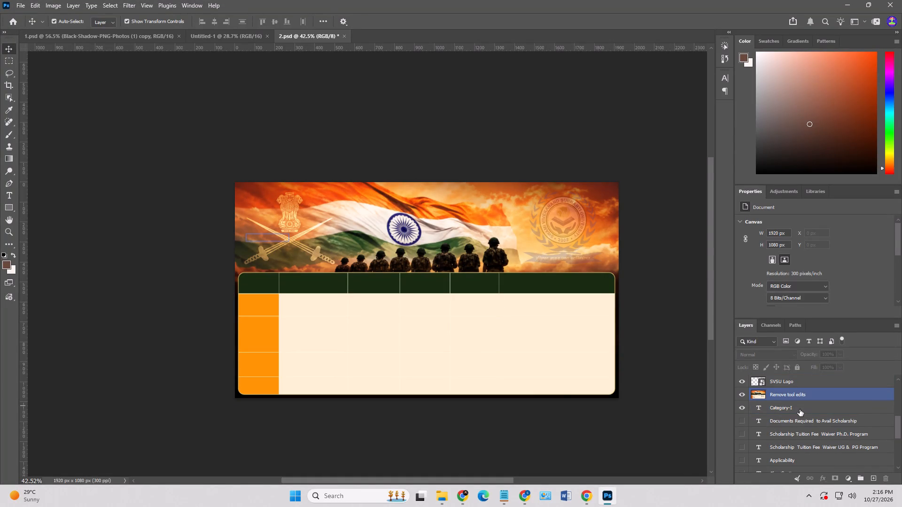
Hide the Category-I text layer.
click(744, 408)
Show the Categories text above all other layers and place it in the first cell of the green header row.
scroll(783, 426, down, 2)
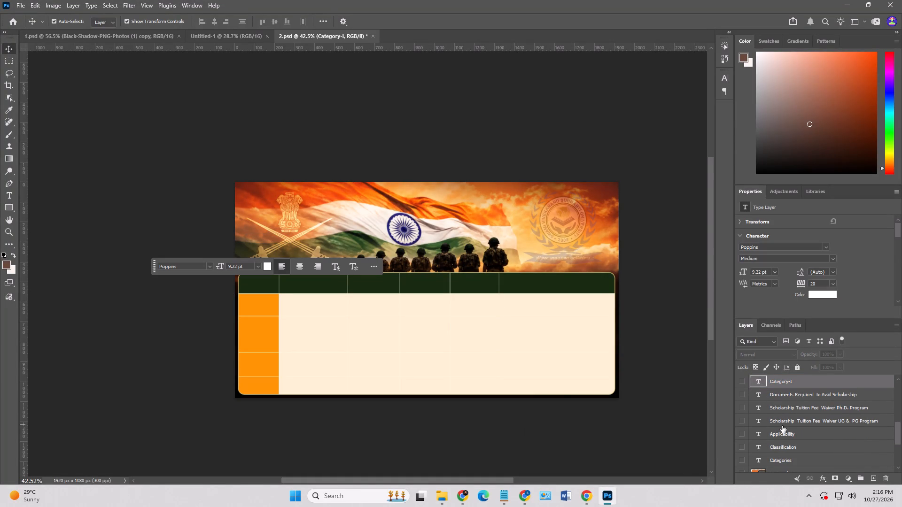
scroll(769, 434, down, 2)
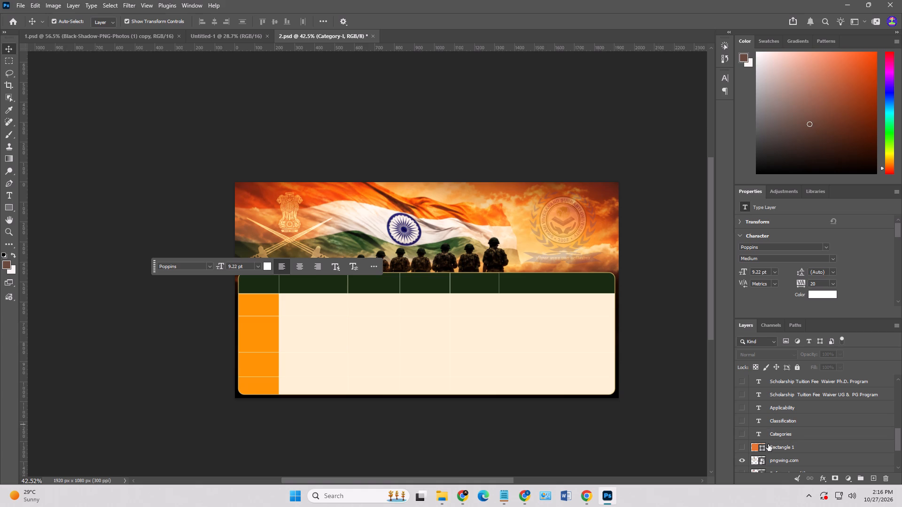
click(740, 433)
drag(804, 433, 800, 335)
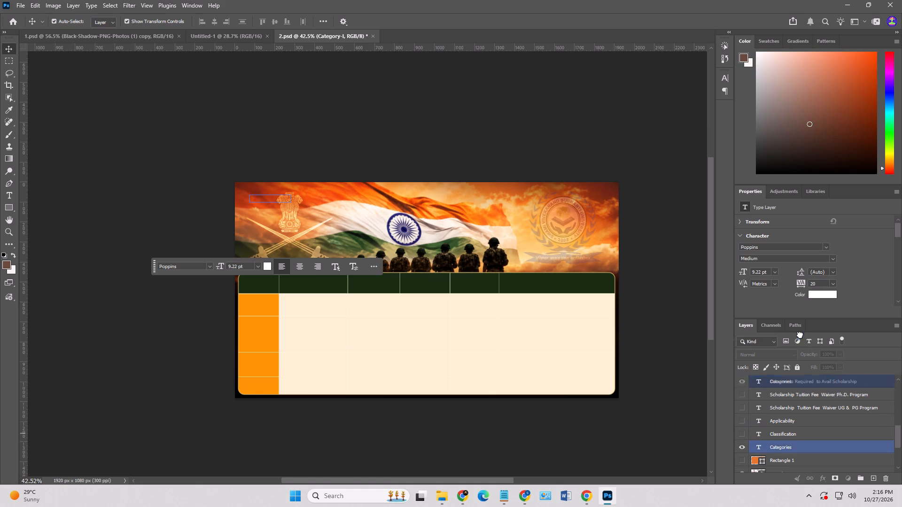
drag(800, 335, 800, 324)
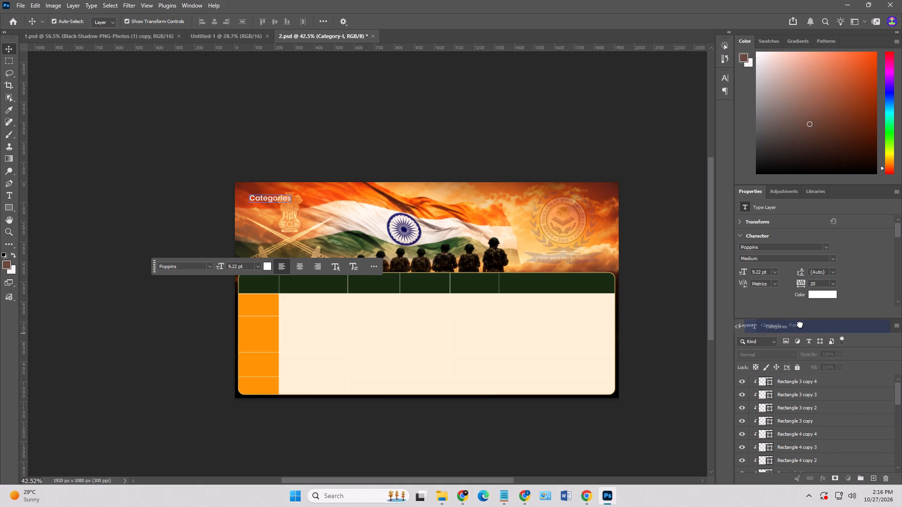
drag(800, 324, 795, 354)
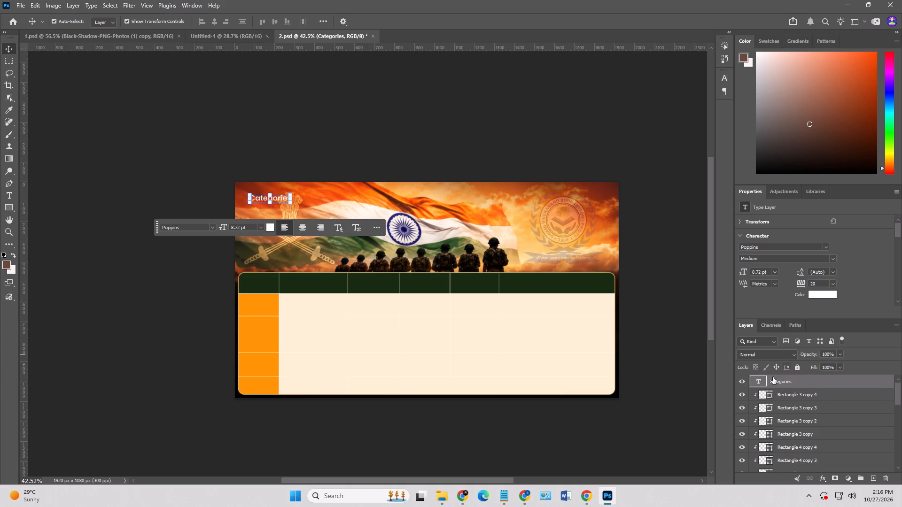
drag(277, 197, 268, 283)
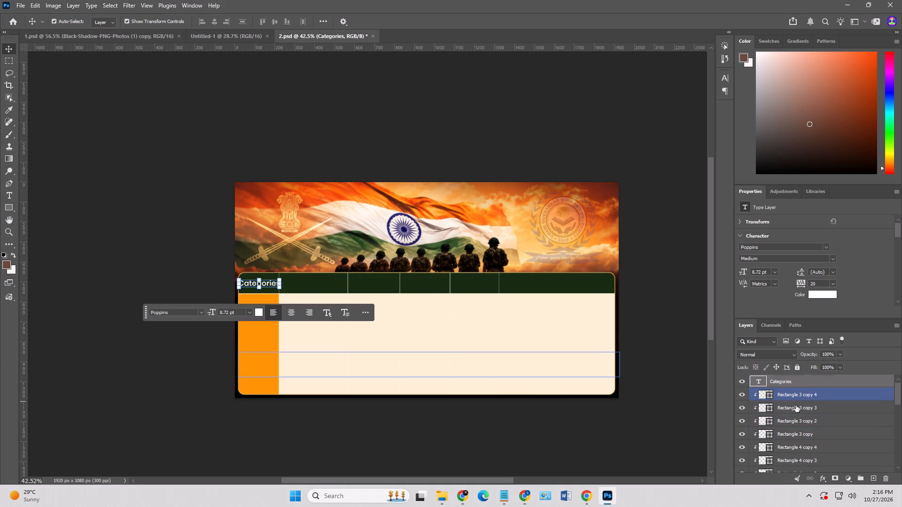
Show the Classification, Applicability, UG & PG scholarship, Ph.D. scholarship and Documents Required text layers.
scroll(796, 405, down, 10)
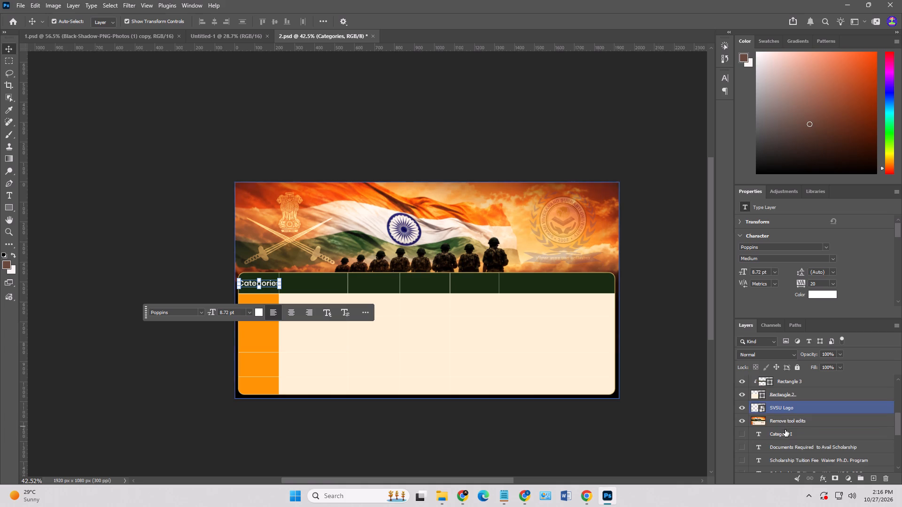
scroll(784, 446, down, 3)
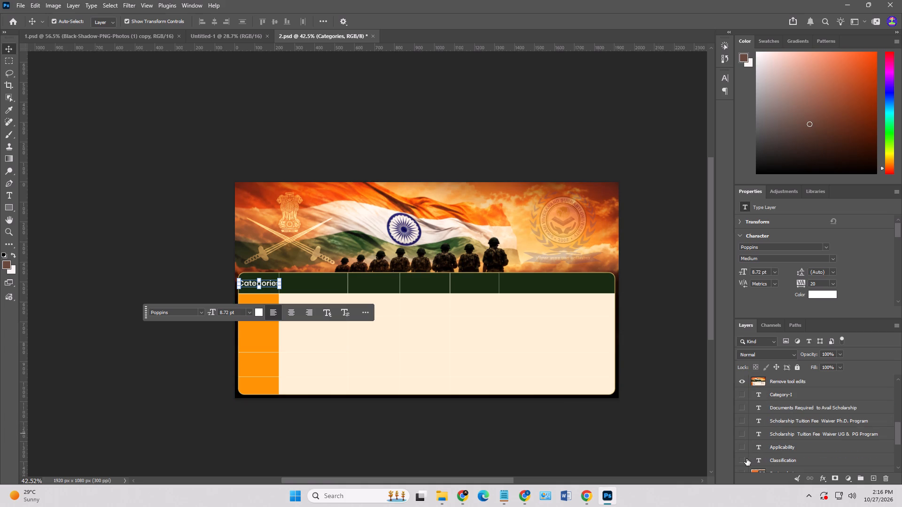
click(740, 459)
click(741, 447)
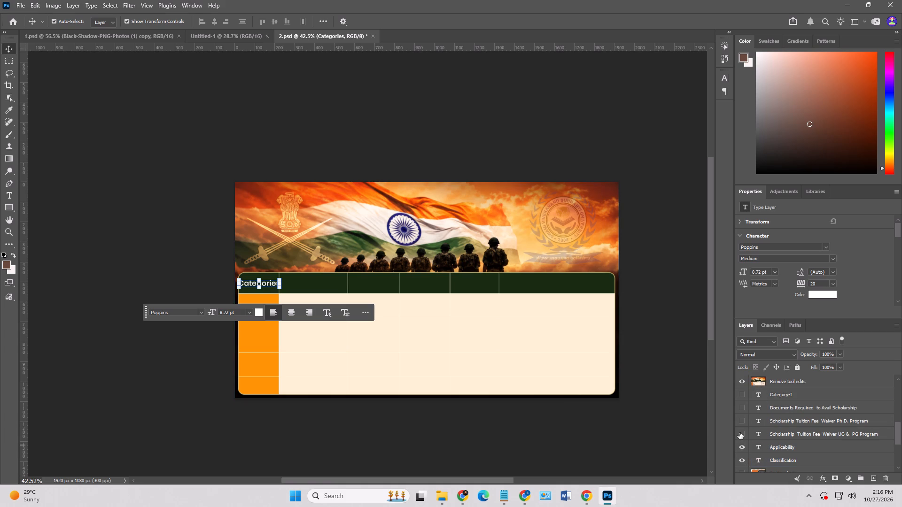
click(739, 432)
click(742, 421)
click(743, 408)
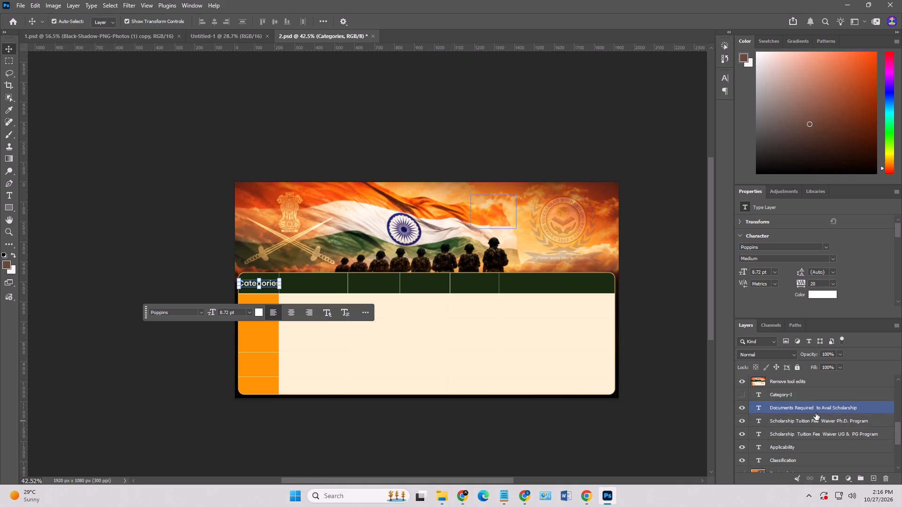
Move the five text layers from Documents Required down to Classification together to the top of the stack, above Categories.
click(813, 409)
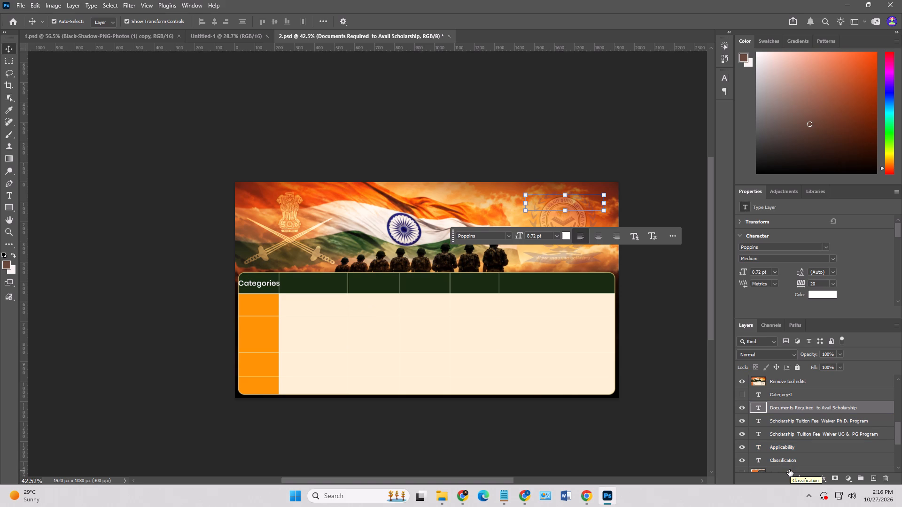
shift+click(791, 460)
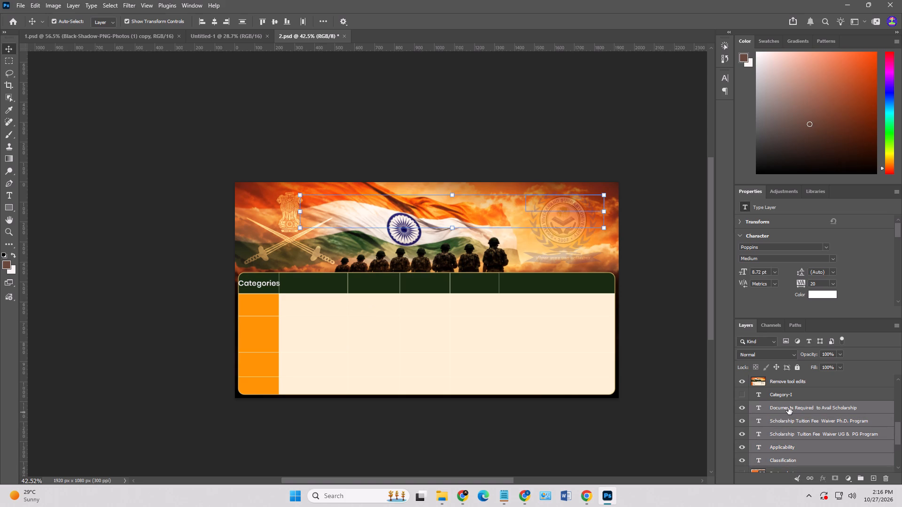
drag(788, 407, 790, 353)
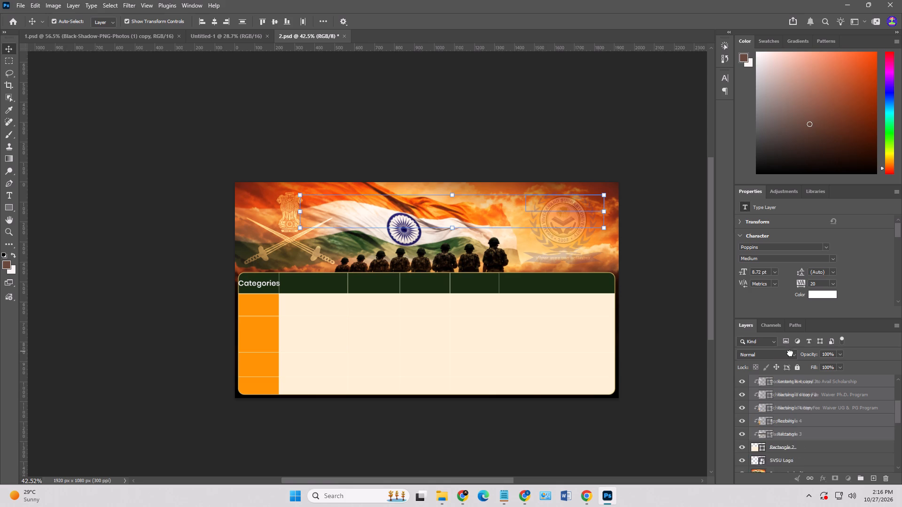
drag(790, 353, 789, 373)
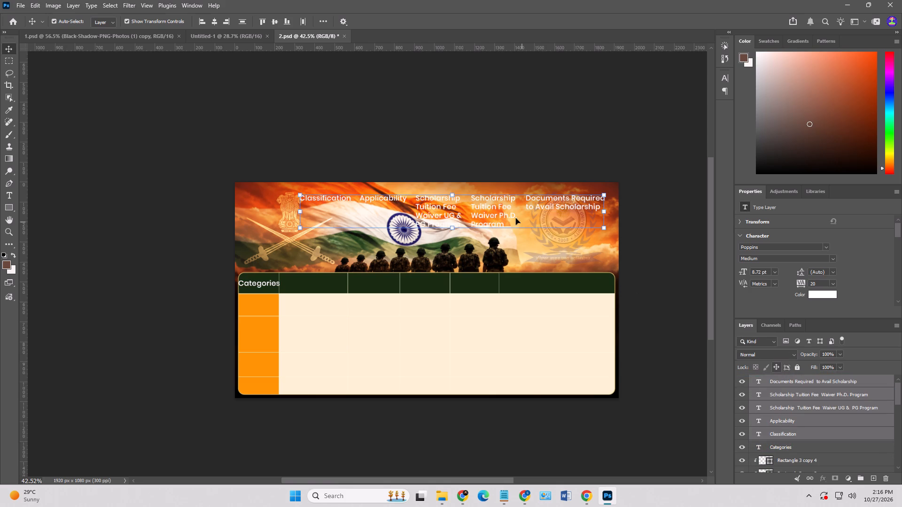
Move the five selected heading texts together about 66 px left and 428 px down, onto the green header row.
drag(504, 205, 503, 286)
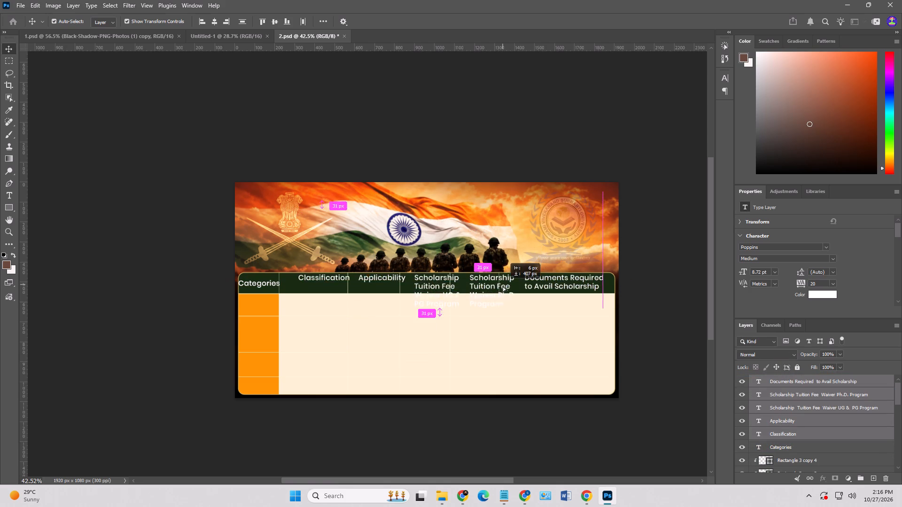
drag(503, 286, 490, 291)
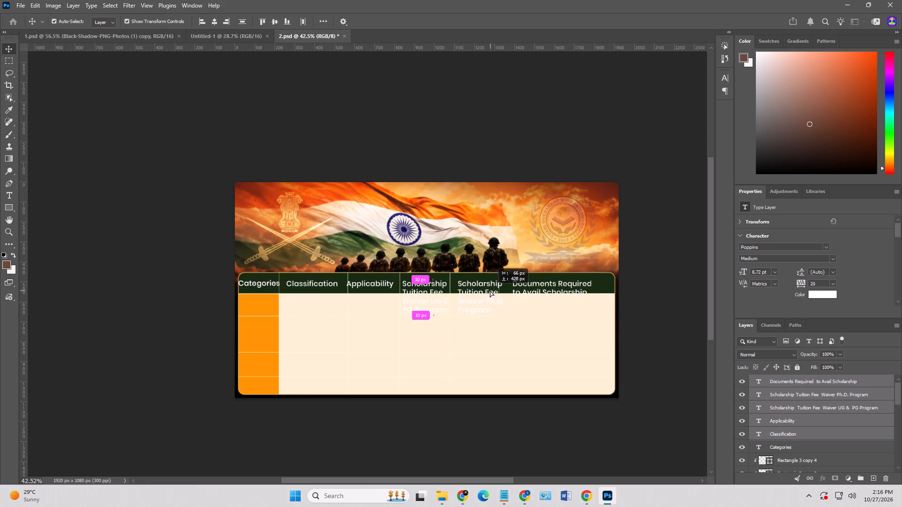
drag(490, 291, 490, 290)
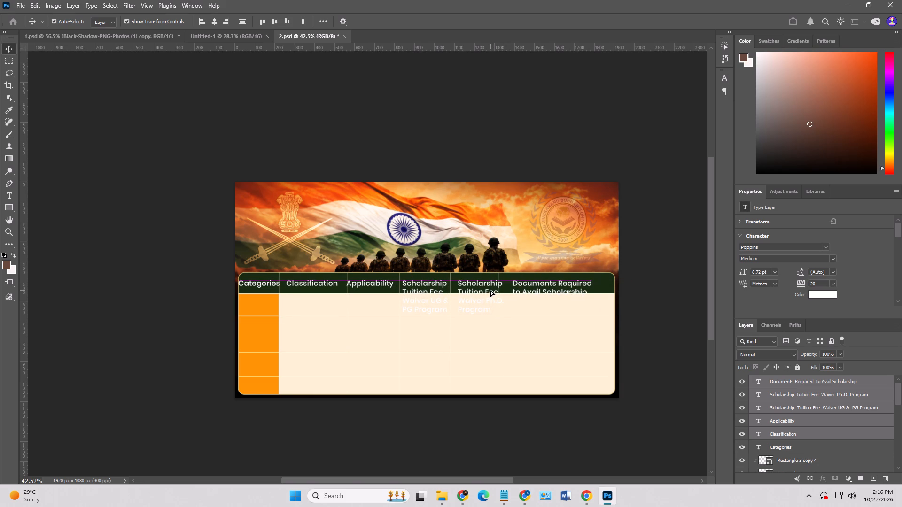
click(677, 321)
click(677, 321)
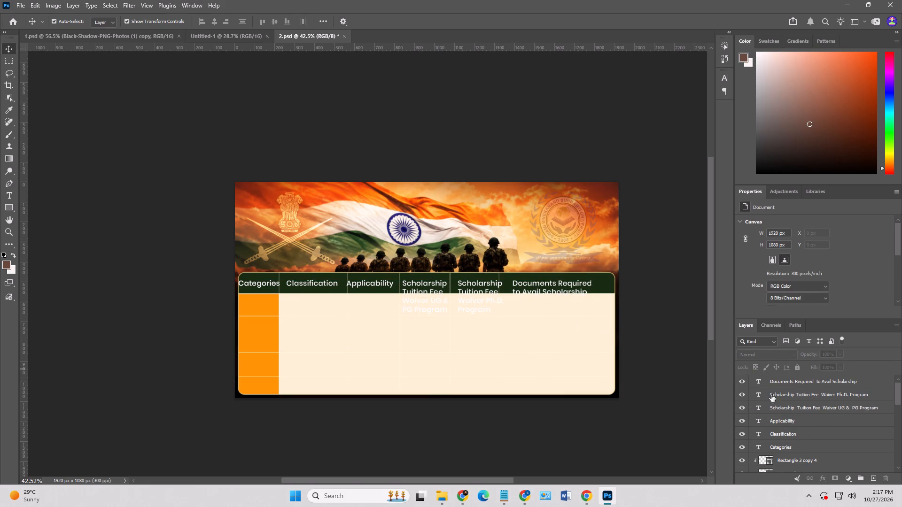
Scale all six heading texts together, Categories through Documents Required, to about 84%.
click(805, 445)
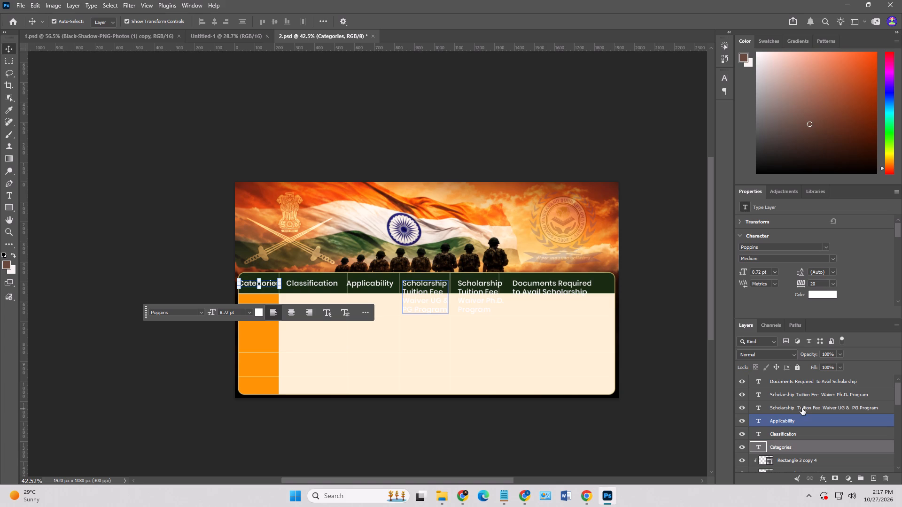
scroll(800, 403, up, 4)
shift+click(804, 380)
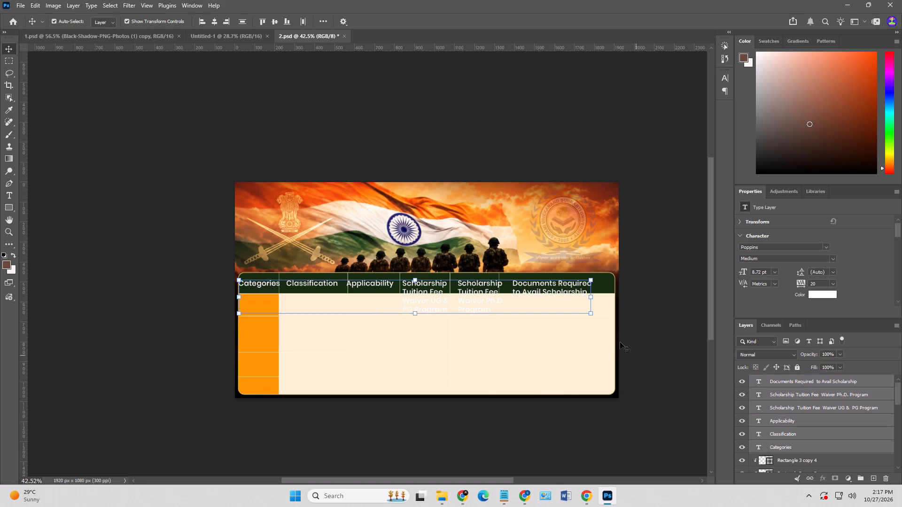
drag(593, 315, 526, 301)
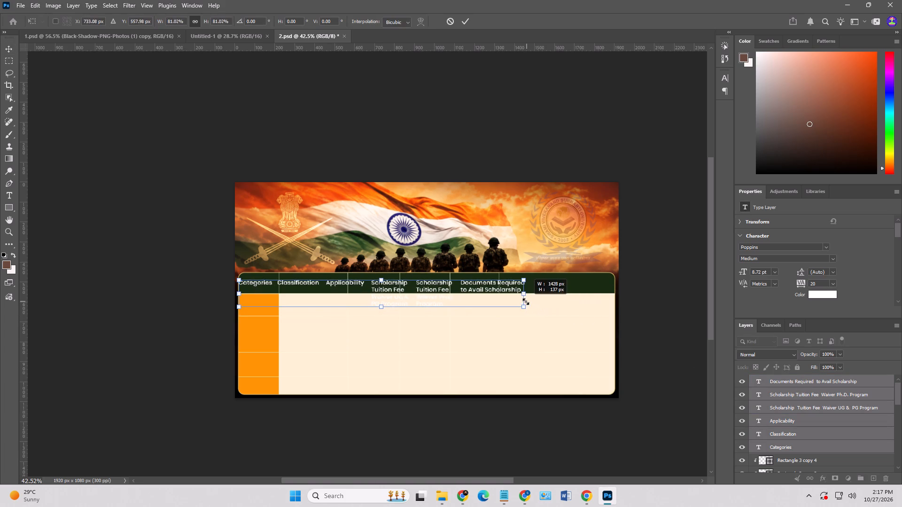
drag(526, 301, 538, 303)
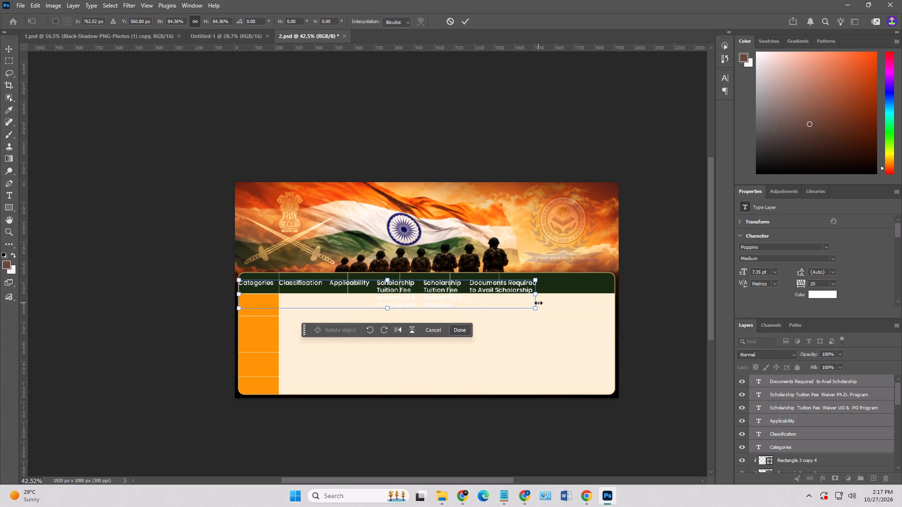
key(Return)
click(671, 316)
Spread the Documents Required, two scholarship, Applicability and Classification headings into their own header cells, starting from the last column.
drag(511, 283, 554, 280)
drag(446, 284, 478, 282)
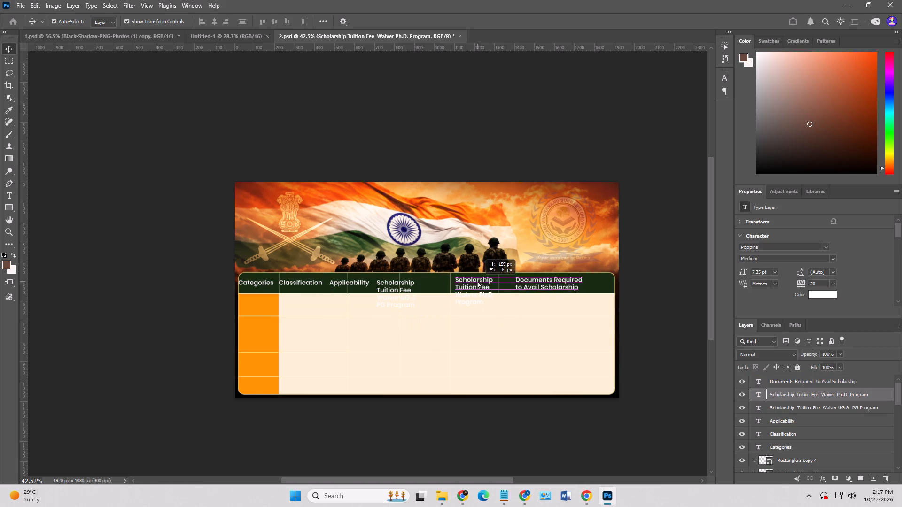
drag(478, 282, 477, 282)
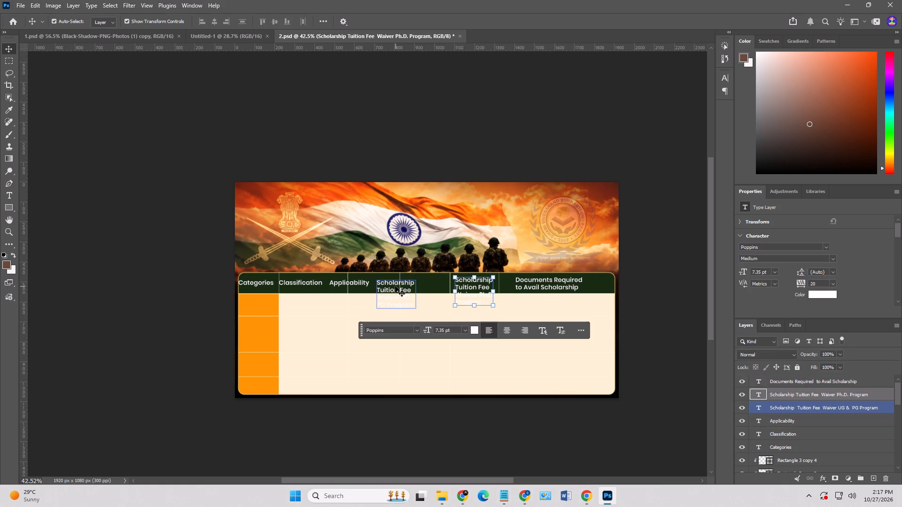
drag(395, 286, 426, 283)
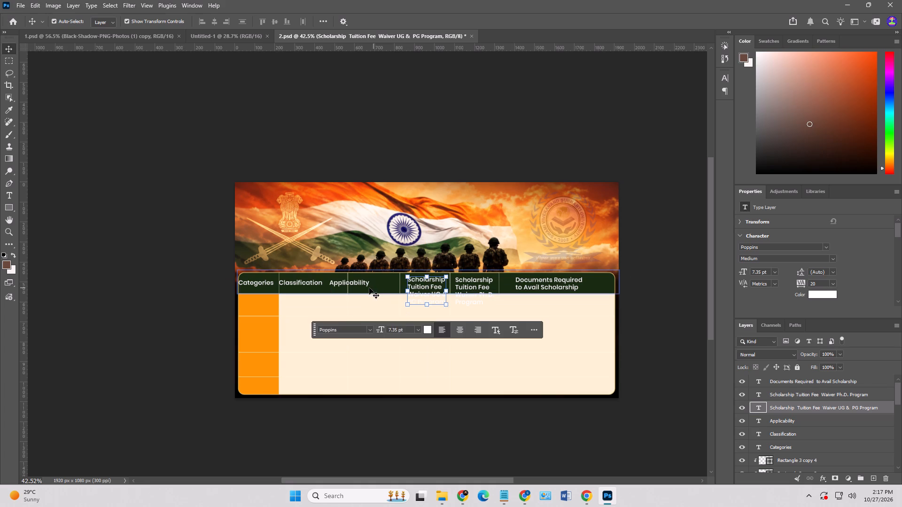
drag(359, 284, 383, 284)
drag(298, 283, 310, 282)
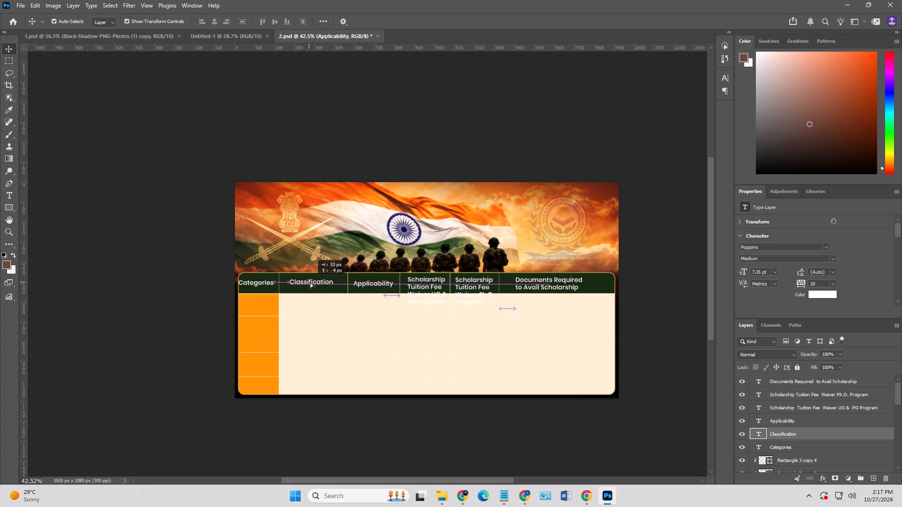
drag(310, 282, 308, 283)
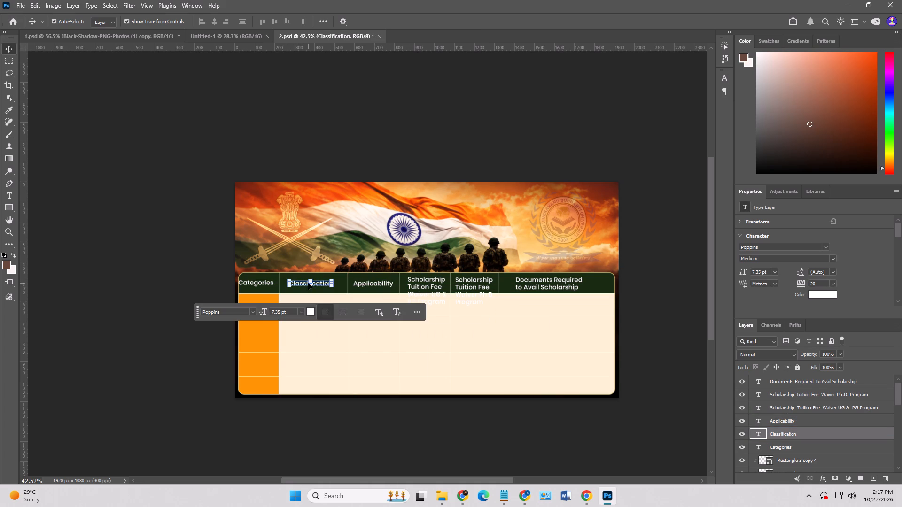
Fine-tune the Documents Required and UG & PG scholarship headings so each sits centred across its header cell.
click(486, 294)
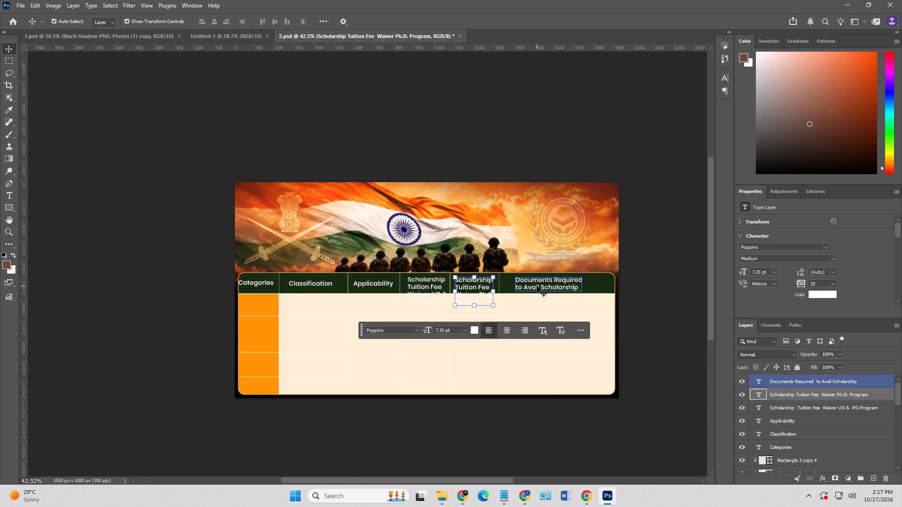
drag(537, 286, 547, 286)
click(521, 445)
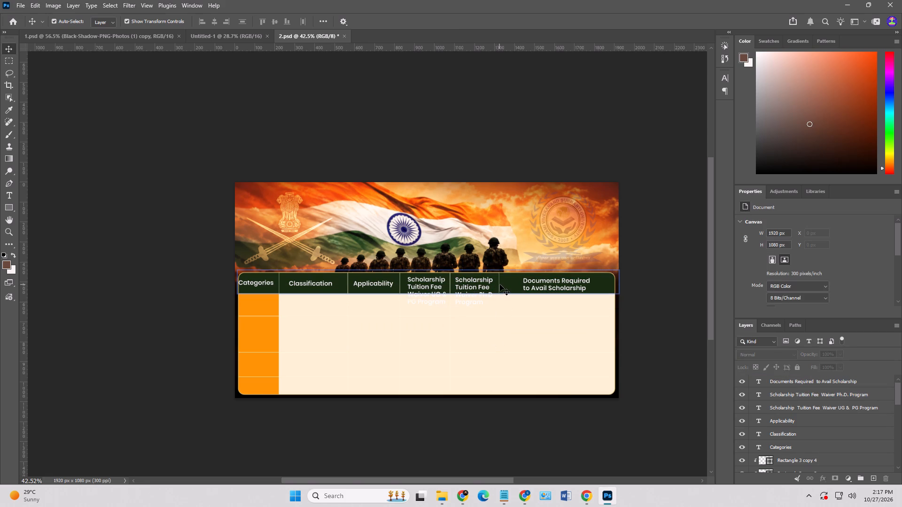
click(429, 294)
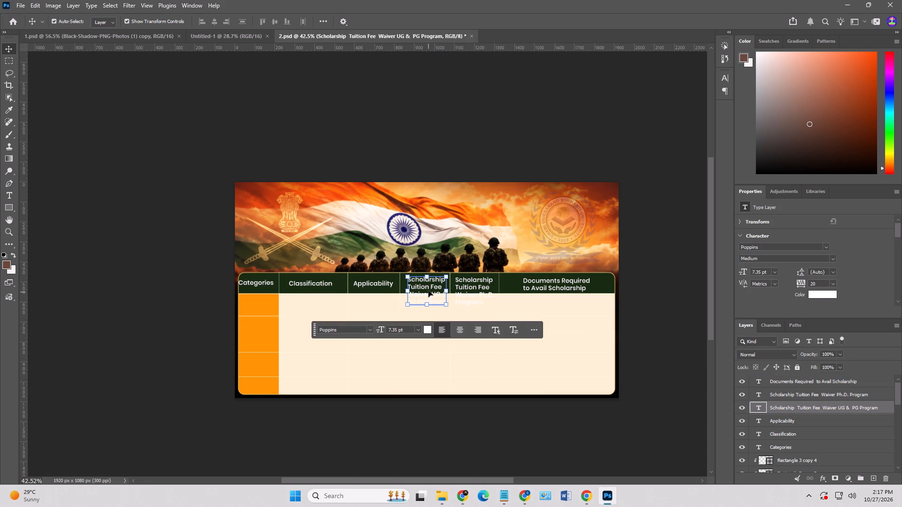
click(427, 285)
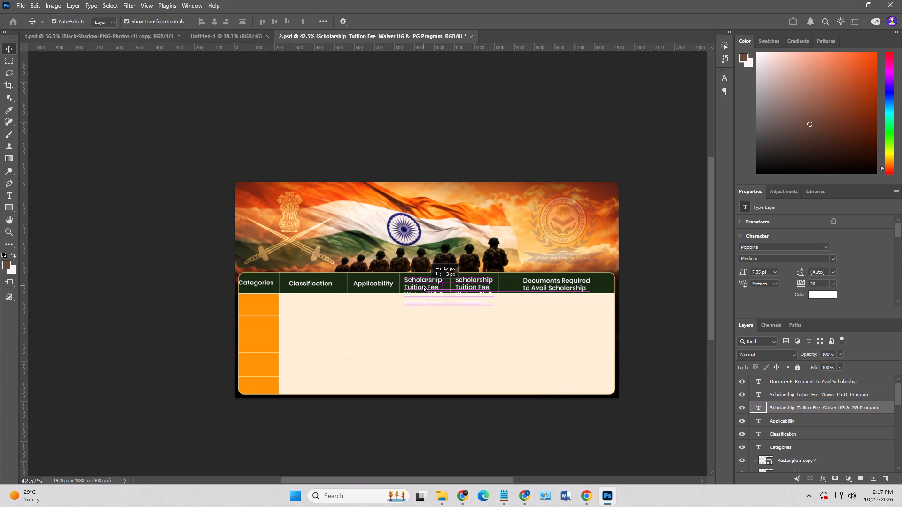
Align the Categories heading with the other single-line headings and nudge it slightly right to centre it in its cell.
click(263, 284)
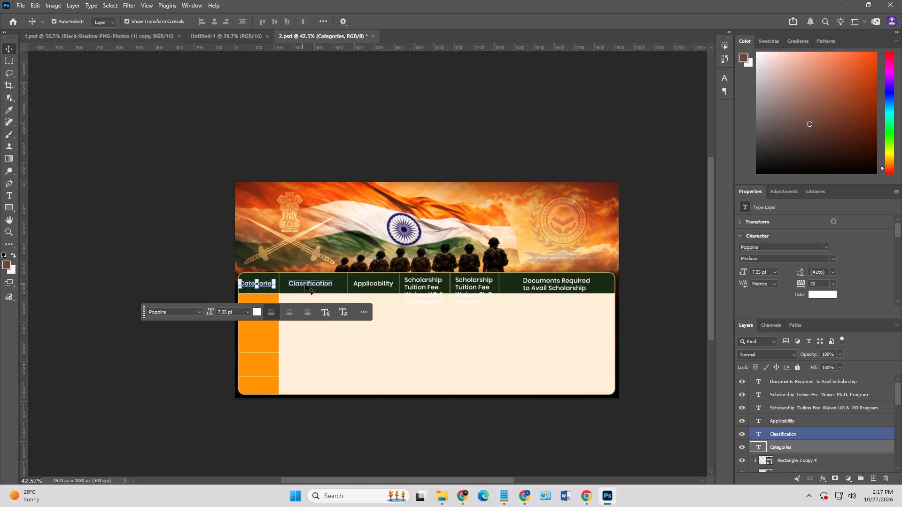
click(306, 284)
click(375, 283)
click(249, 286)
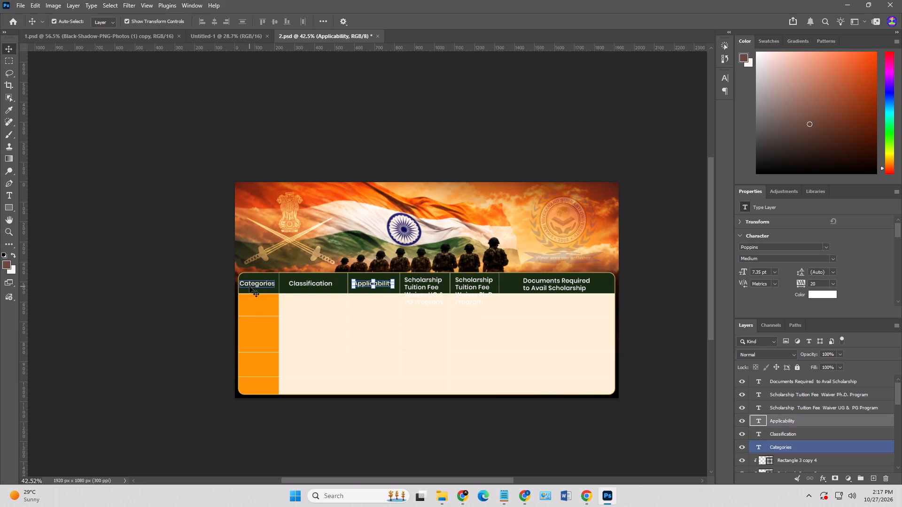
key(Right)
key(Right)
key(Right)
key(Right)
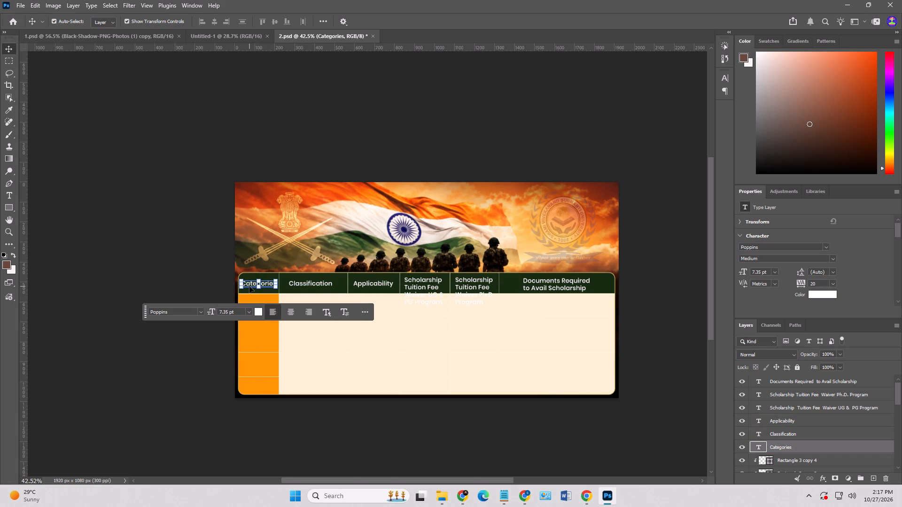
Set the font size of all six heading texts, Categories through Documents Required, to 6 pt.
click(161, 265)
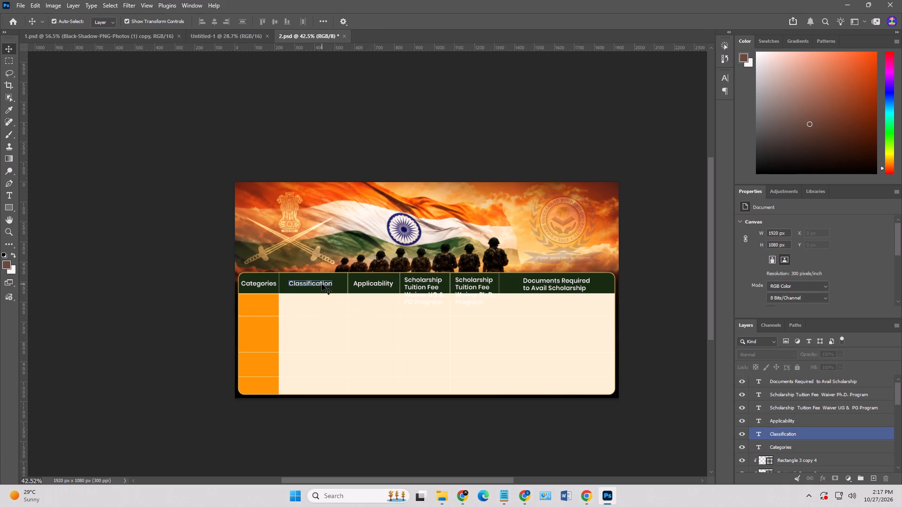
click(322, 284)
click(369, 284)
click(424, 284)
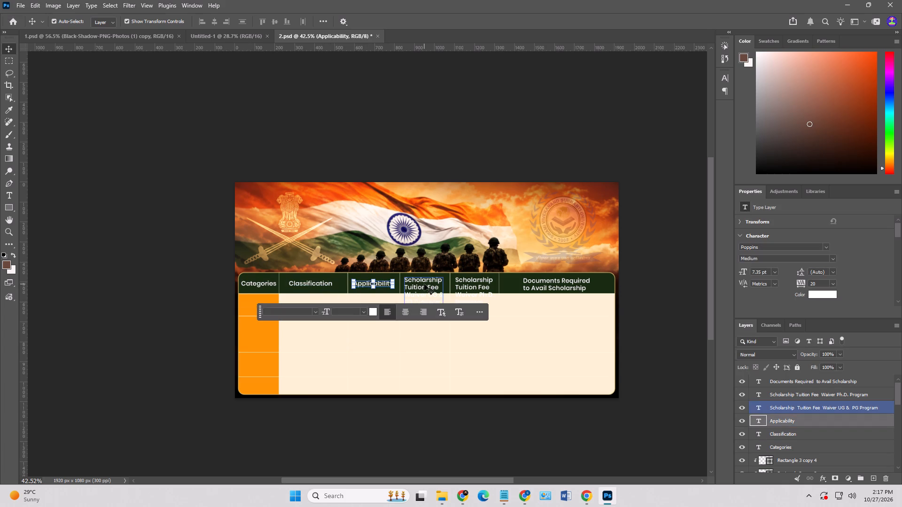
click(793, 445)
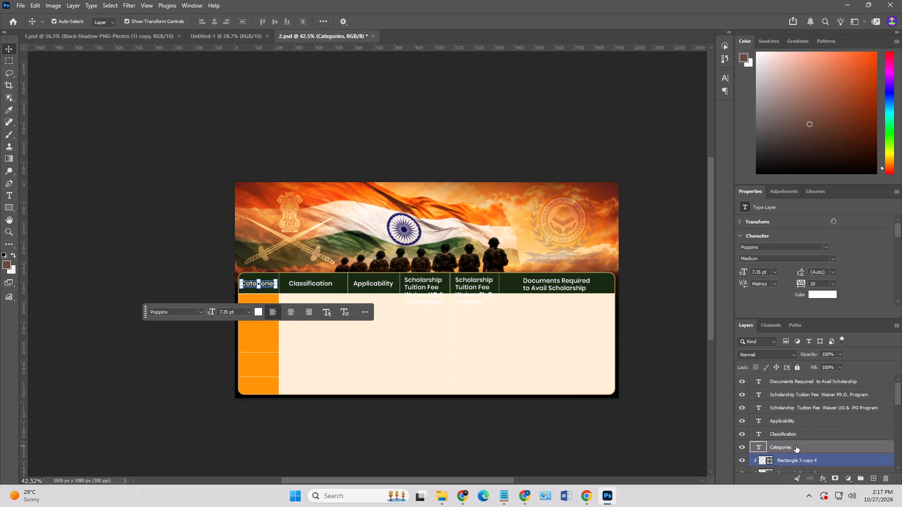
scroll(800, 415, up, 3)
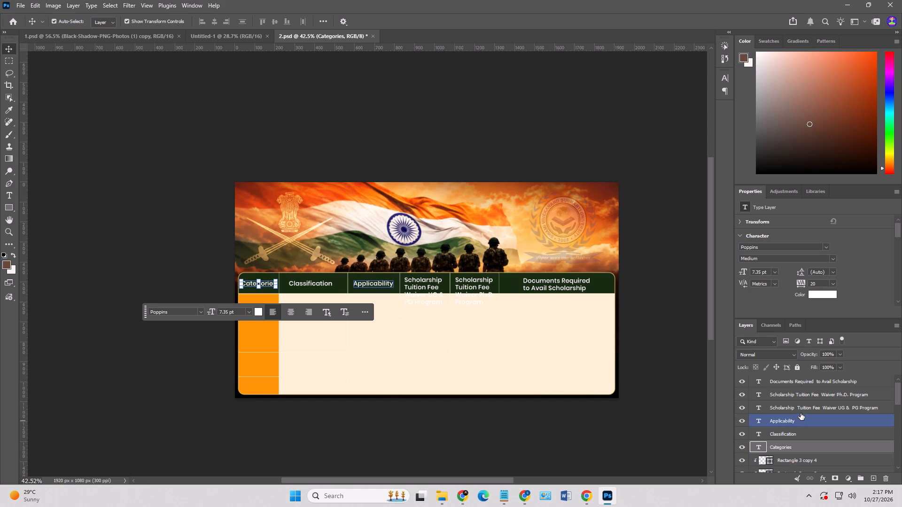
shift+click(802, 380)
click(776, 272)
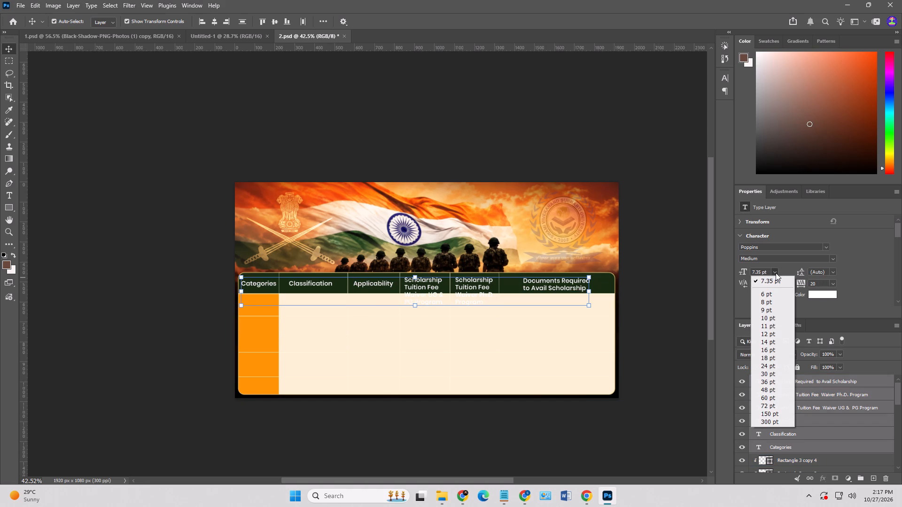
click(776, 297)
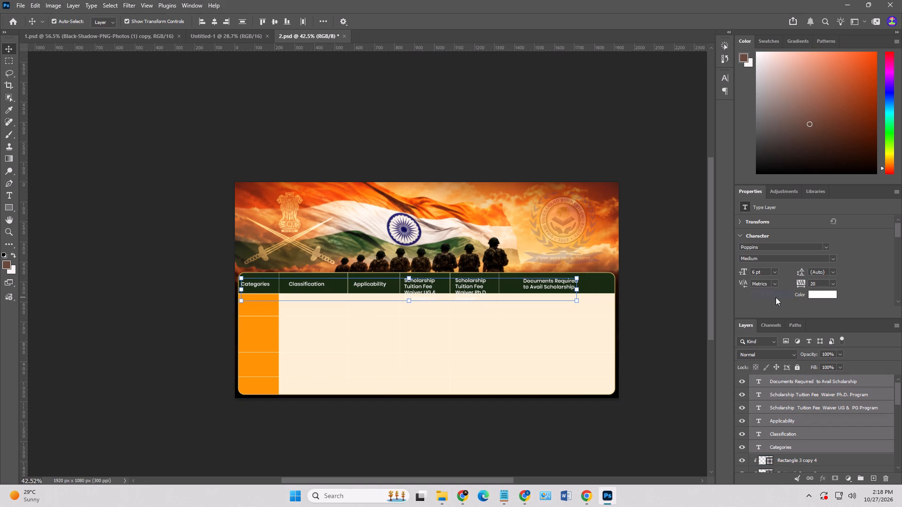
click(648, 315)
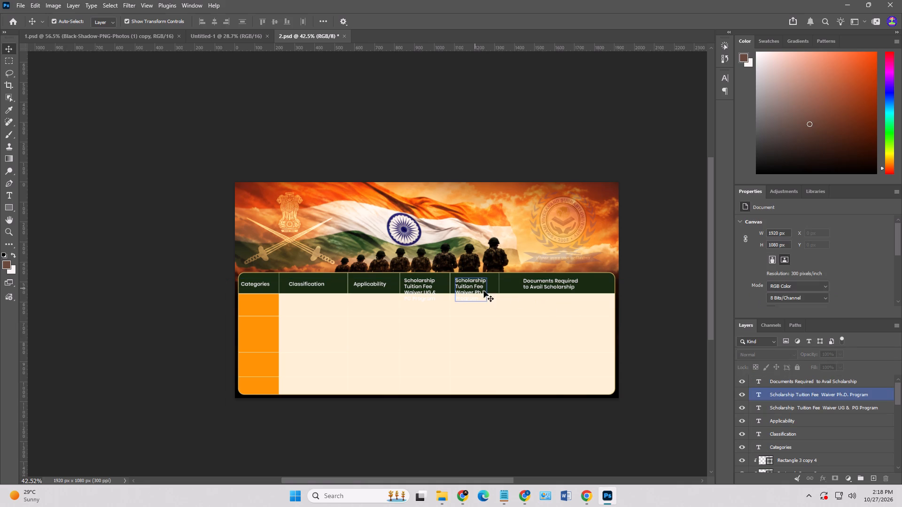
click(656, 333)
Nudge the Categories and Applicability headings slightly right to centre each in its header cell.
scroll(425, 290, up, 1)
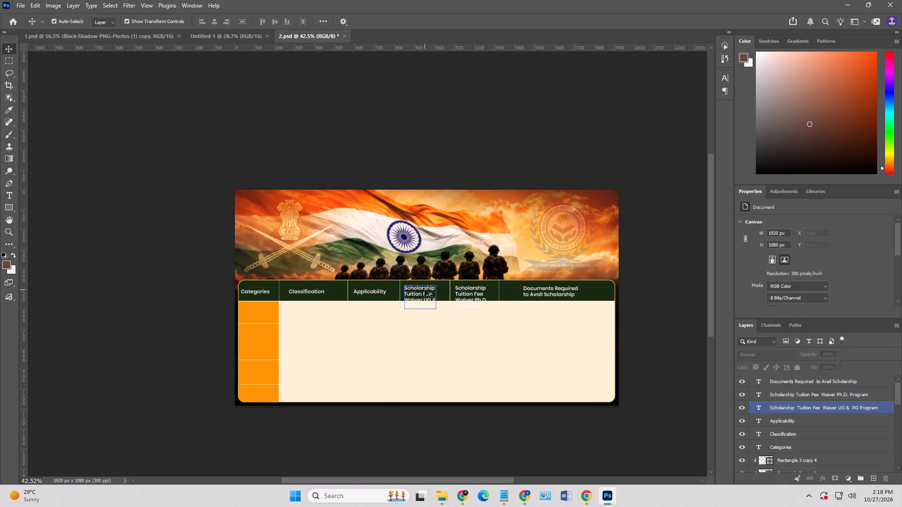
key(ctrl+minus)
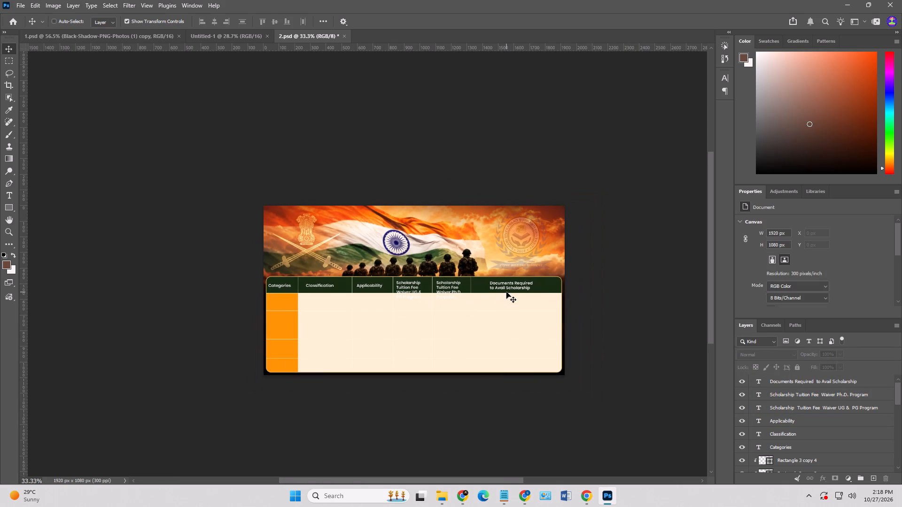
key(ctrl+plus)
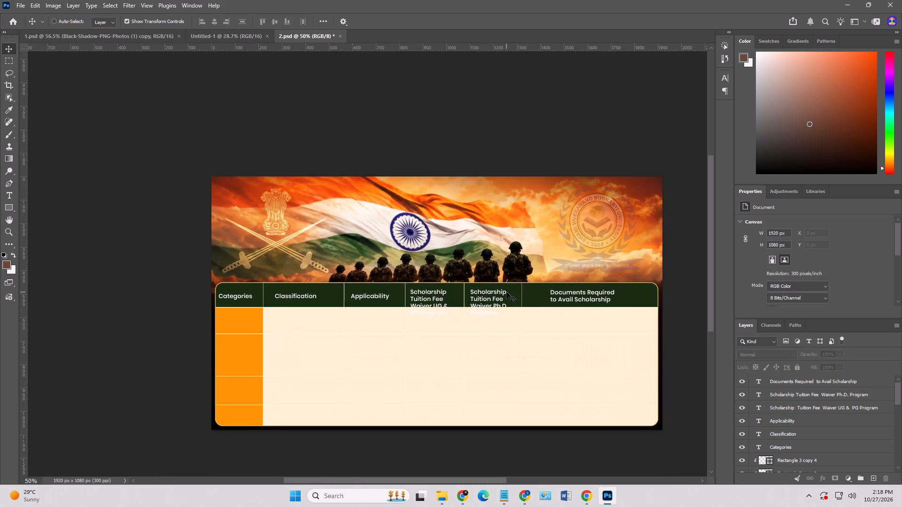
key(ctrl+plus)
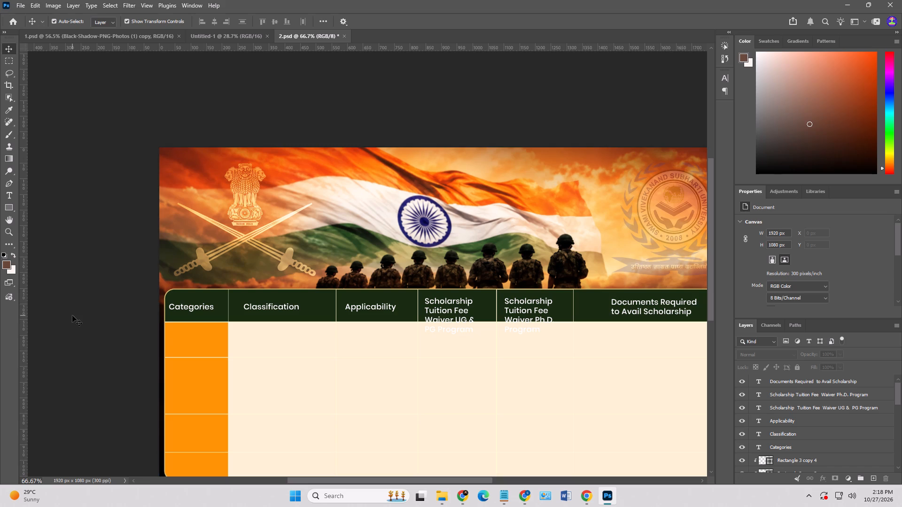
click(72, 315)
click(177, 309)
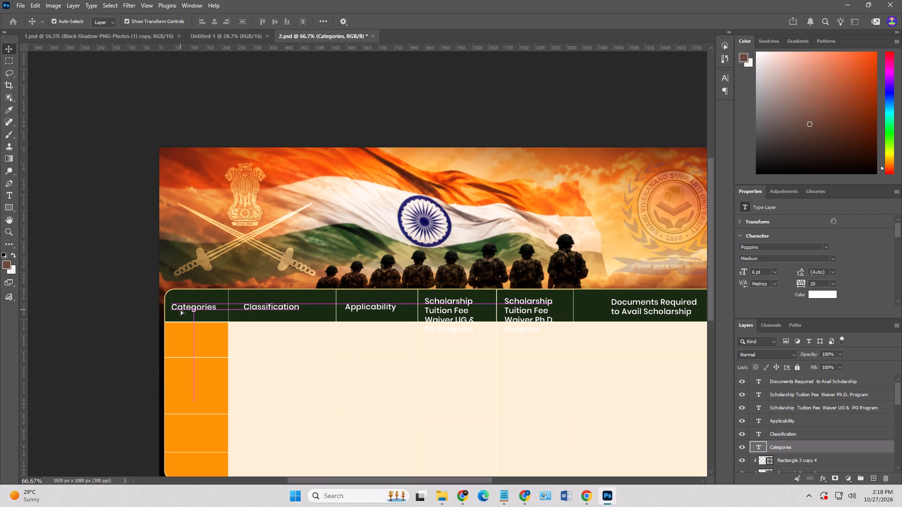
click(377, 305)
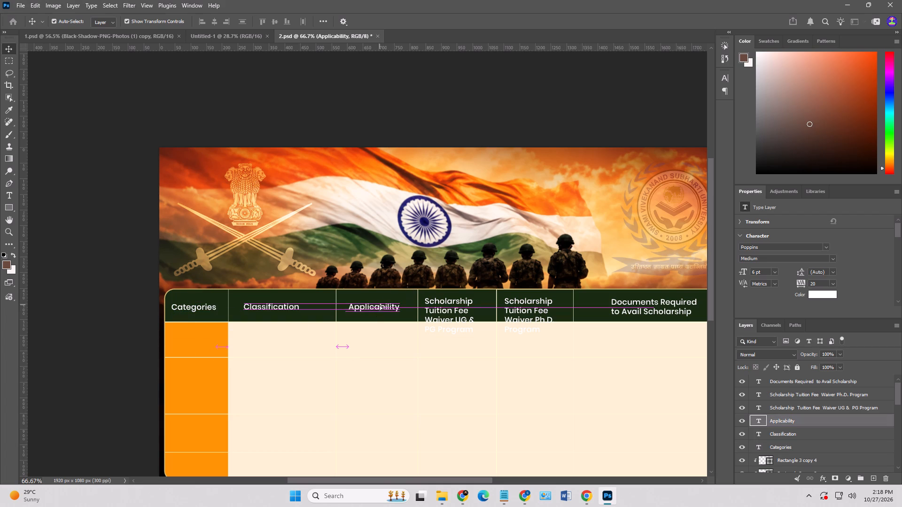
Raise the UG & PG scholarship heading slightly and rebreak it into three lines: "Scholarship Tuition", "Fee Waiver UG &", "PG Program".
click(436, 306)
click(440, 312)
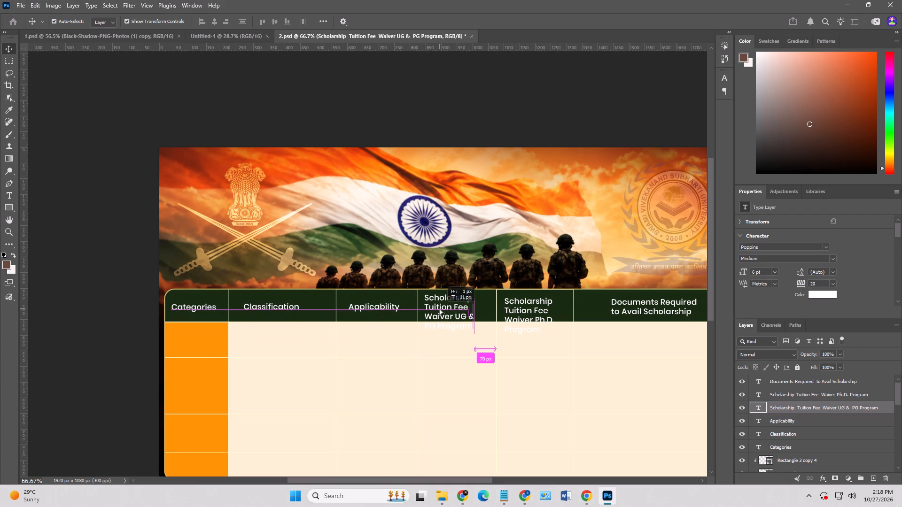
double_click(439, 309)
click(426, 309)
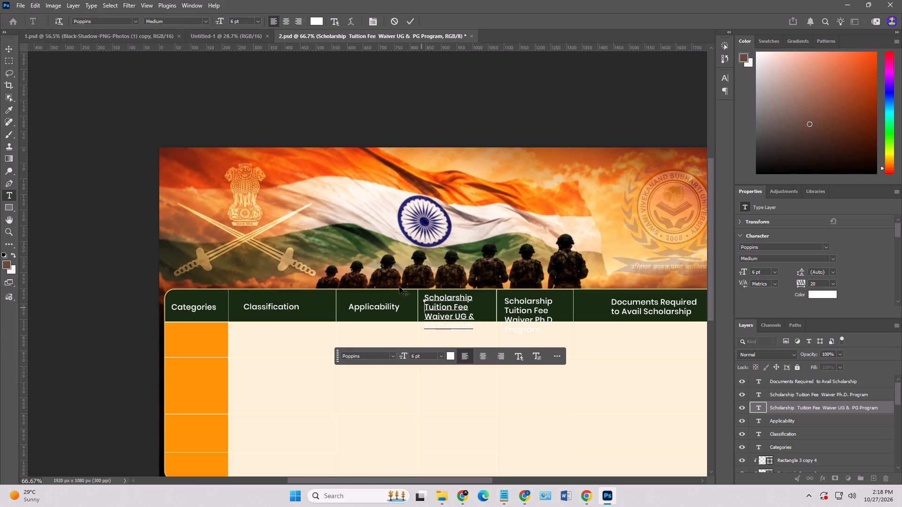
key(BackSpace)
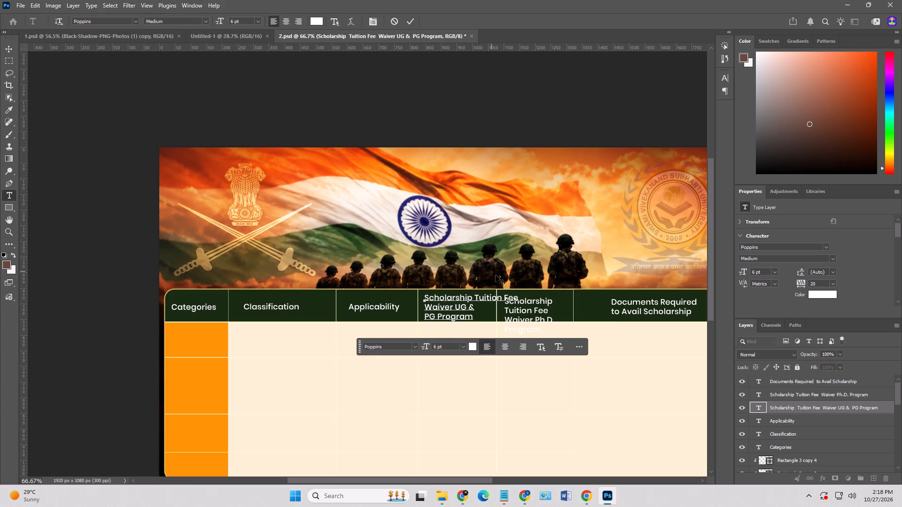
click(505, 299)
key(Return)
click(426, 318)
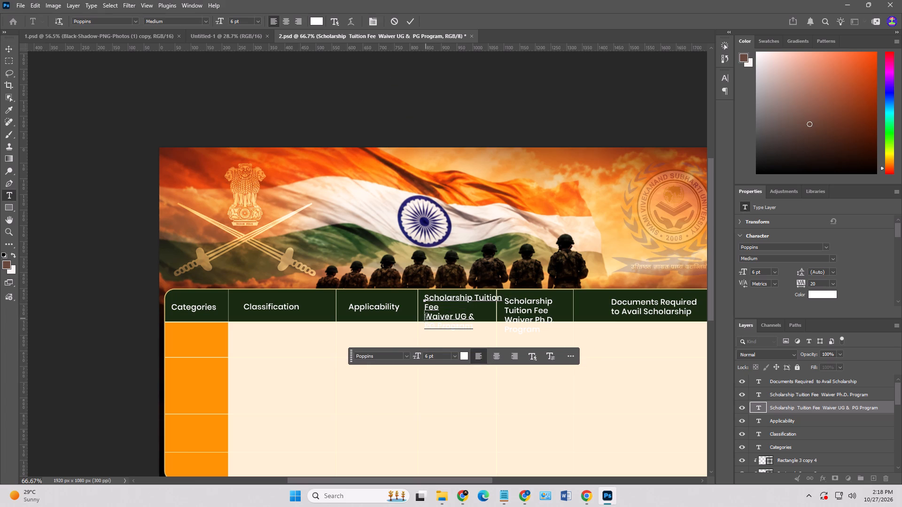
key(BackSpace)
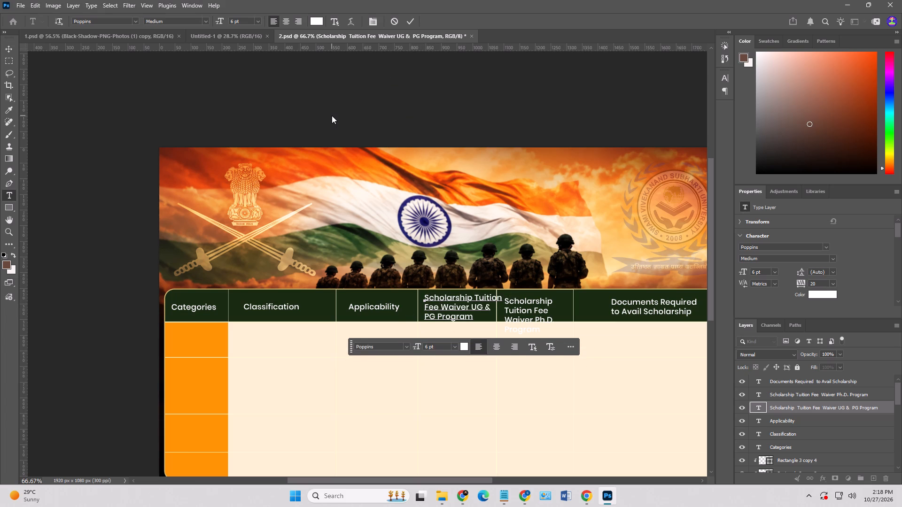
click(8, 51)
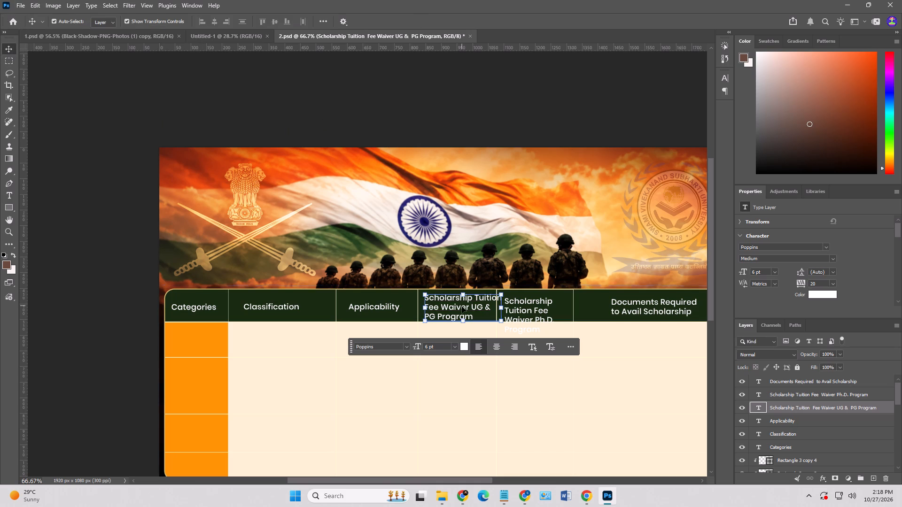
Shift the UG & PG scholarship heading left, scale it to 93.60% and nudge it to sit centred inside its header cell.
drag(466, 304, 460, 304)
click(72, 269)
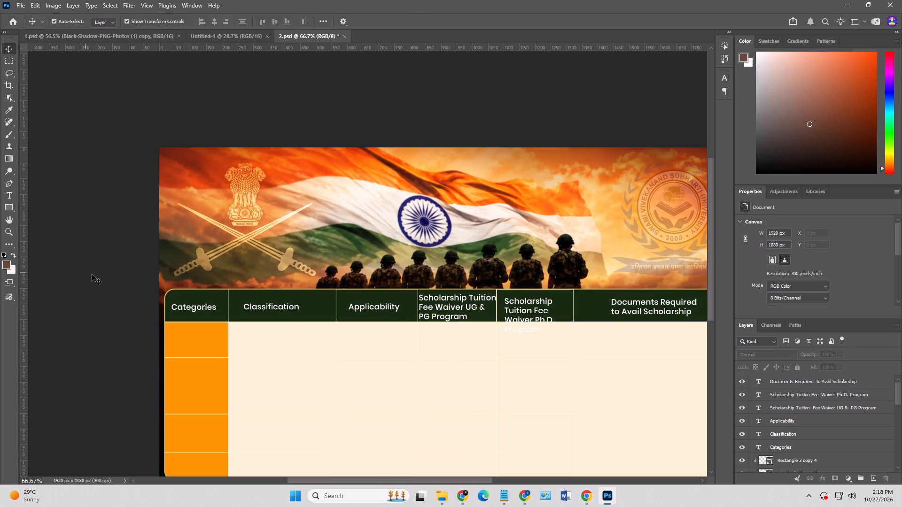
click(460, 316)
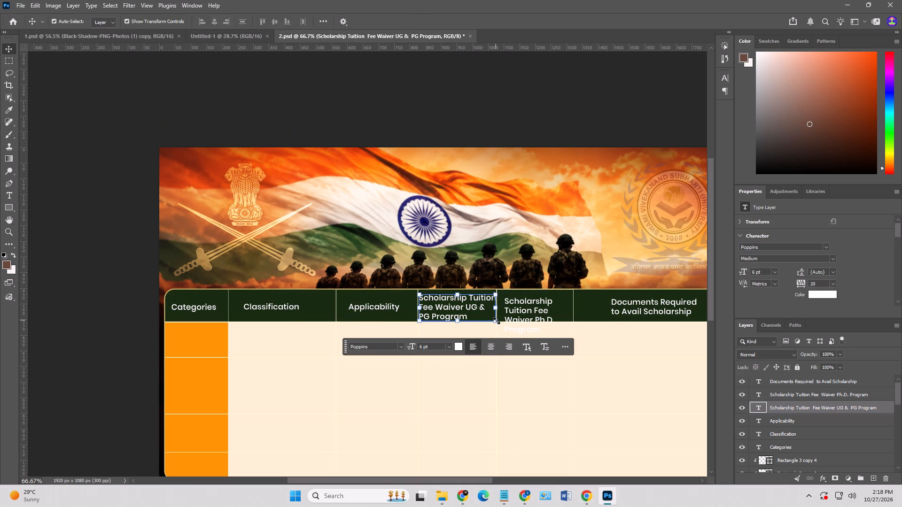
drag(497, 321, 491, 320)
click(461, 309)
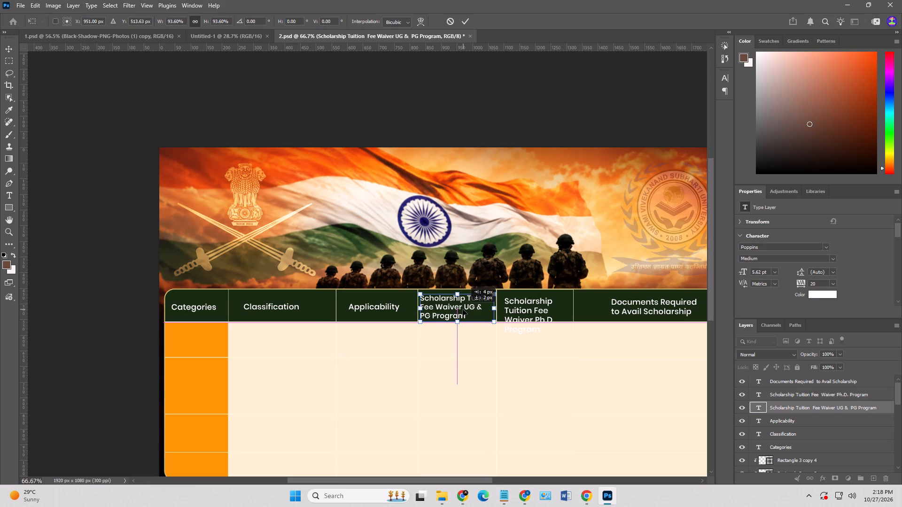
key(Up)
key(Up)
key(Right)
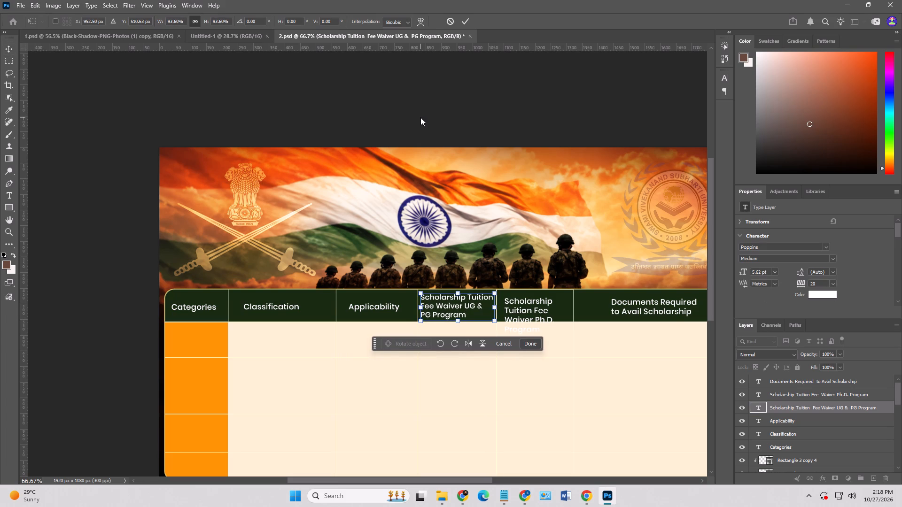
key(Up)
key(Right)
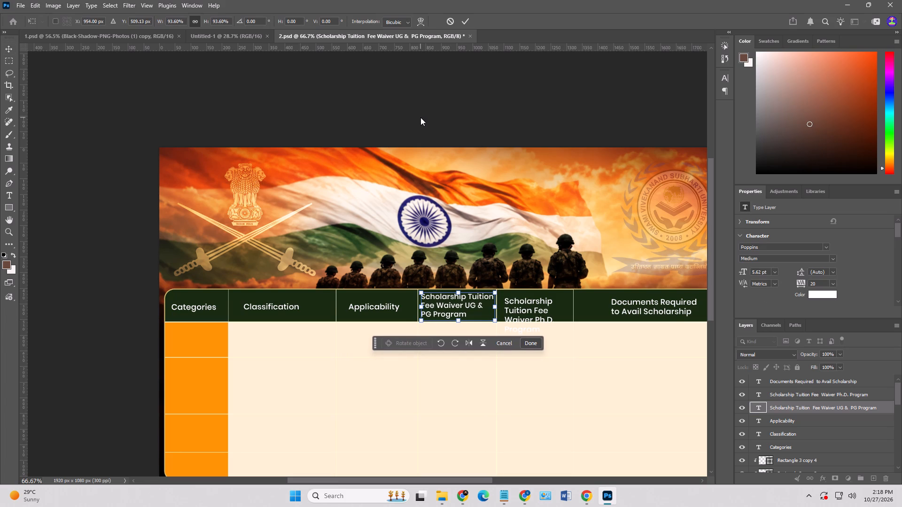
key(Left)
double_click(87, 149)
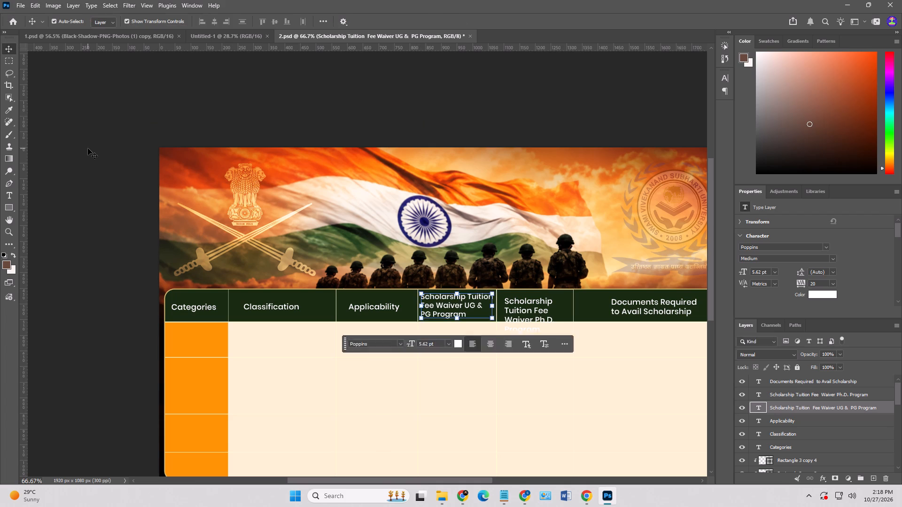
Raise the Ph.D. scholarship heading slightly and rebreak it into three lines: "Scholarship Tuition", "Fee Waiver Ph.D.", "Program".
click(533, 305)
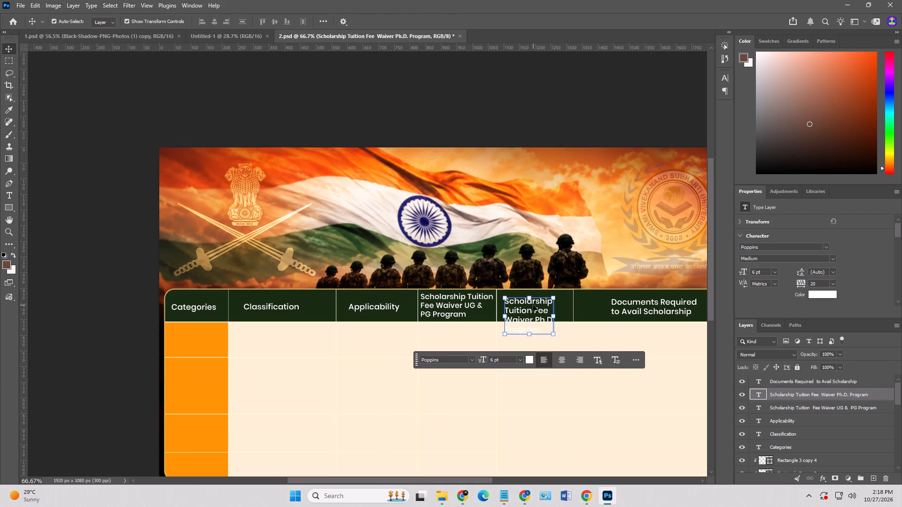
drag(533, 305, 531, 301)
double_click(526, 307)
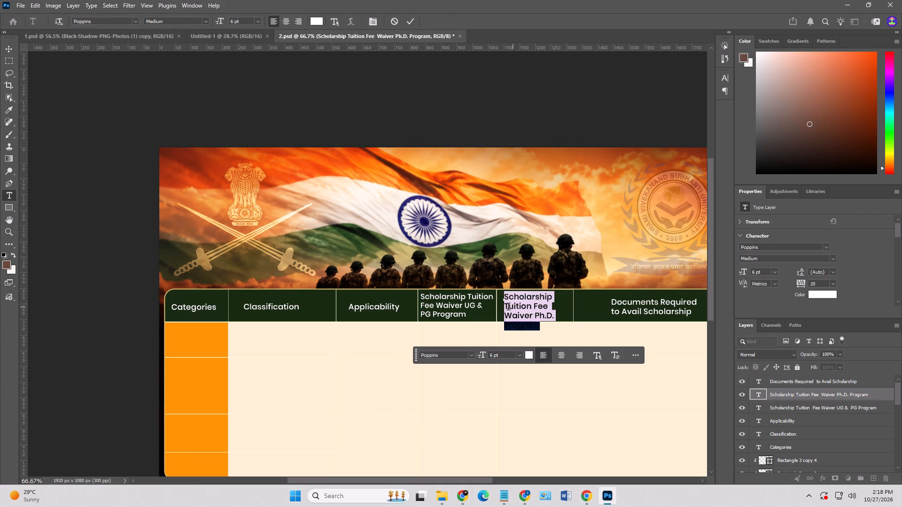
click(503, 308)
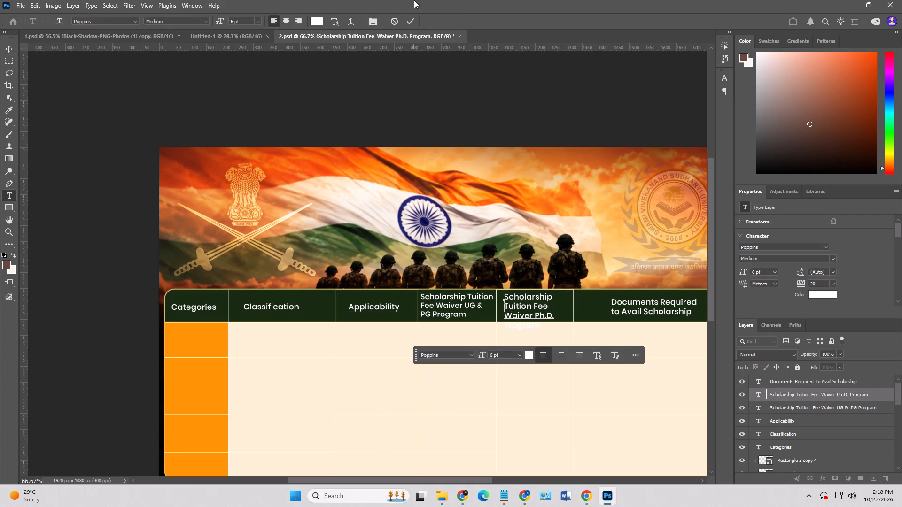
key(BackSpace)
key(space)
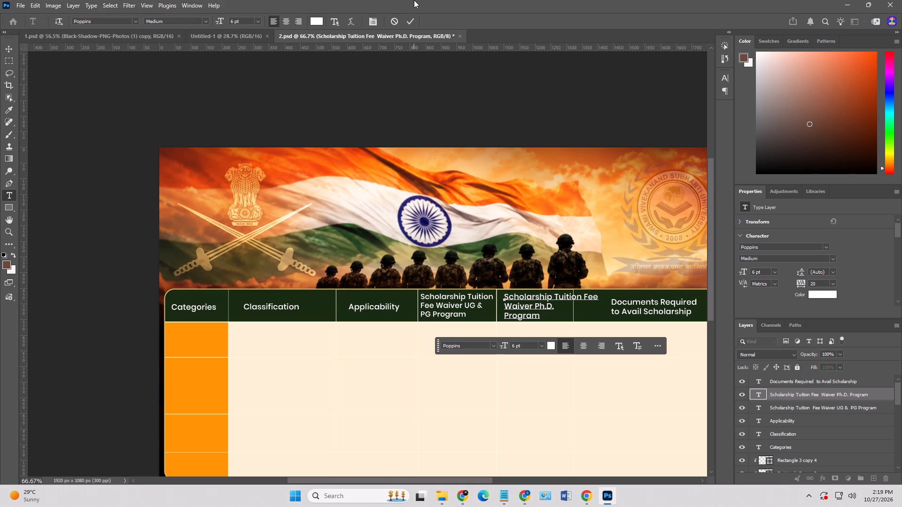
click(584, 299)
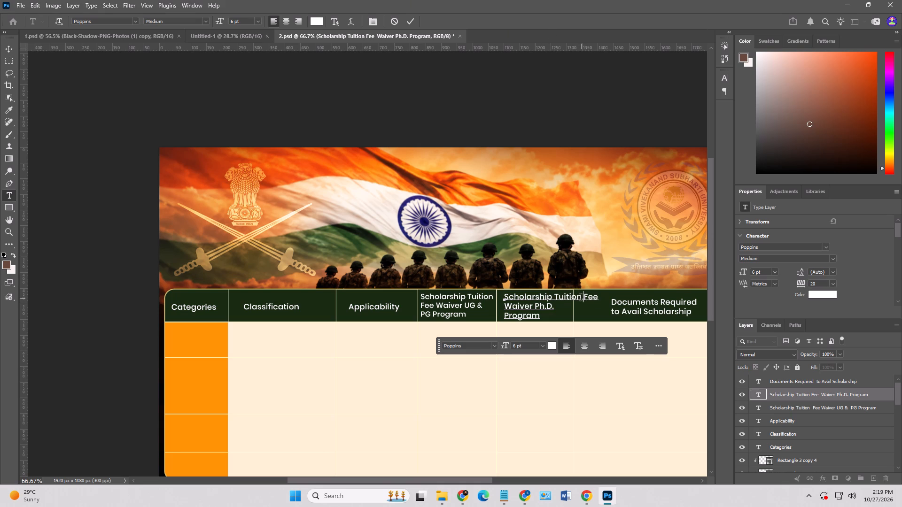
key(Return)
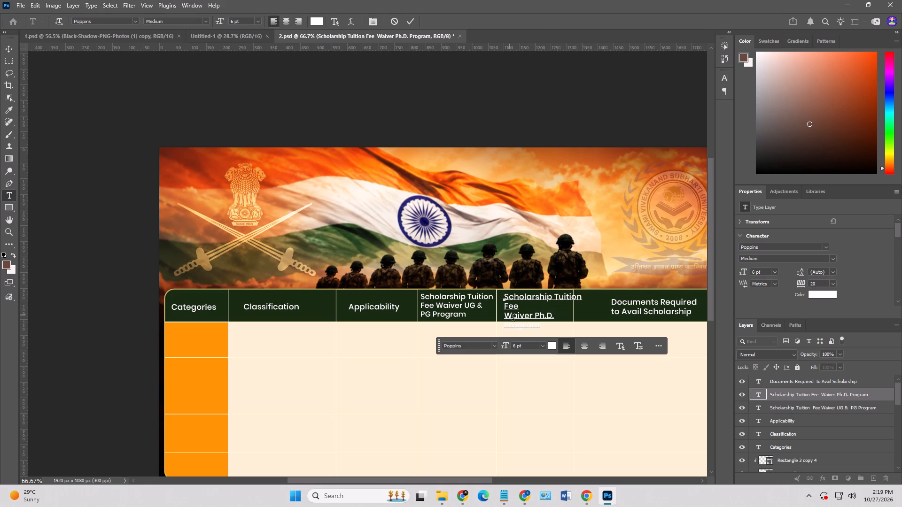
click(505, 318)
key(BackSpace)
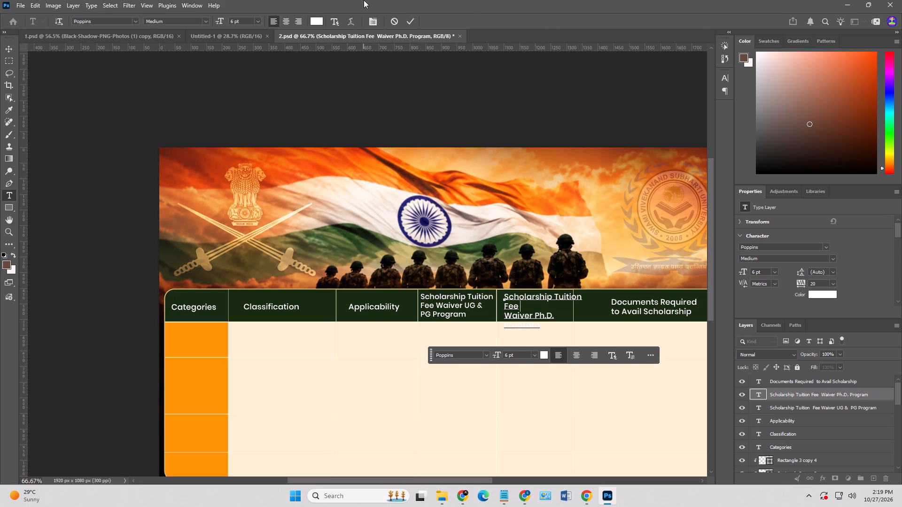
click(8, 49)
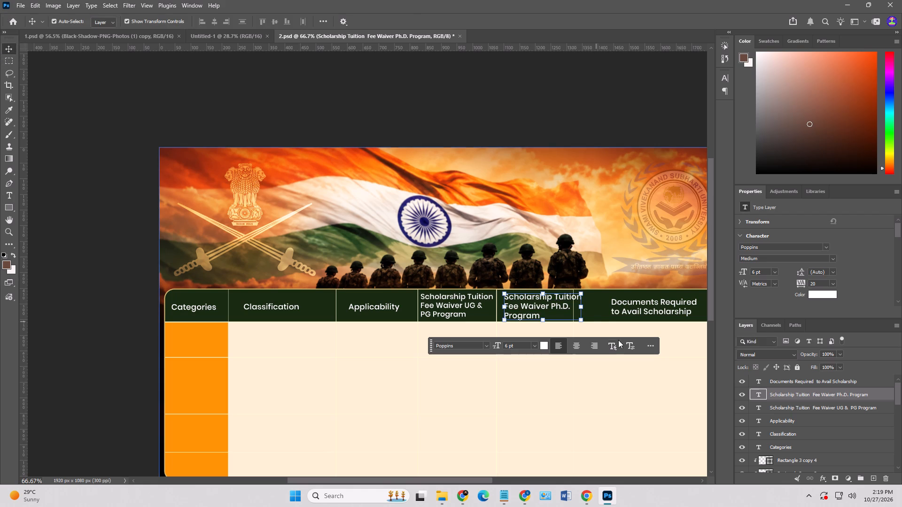
Scale the Ph.D. scholarship heading to 91.40% and nudge it left so it fits inside its header cell.
drag(582, 321, 581, 321)
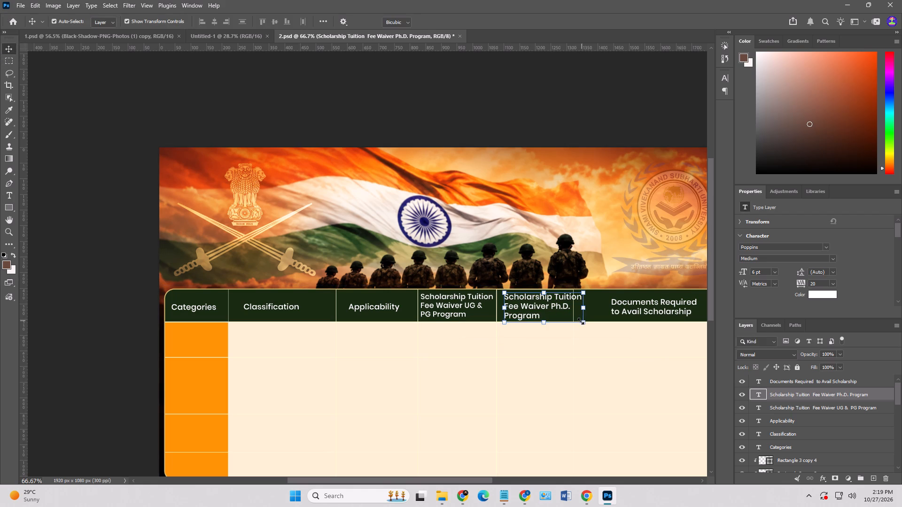
drag(581, 321, 576, 321)
click(565, 295)
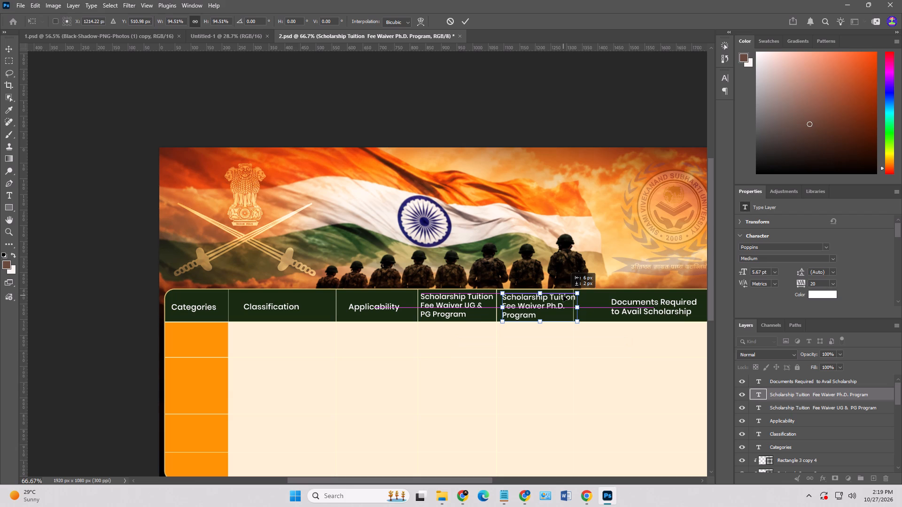
key(Left)
key(Left)
key(Left)
key(Left)
key(Left)
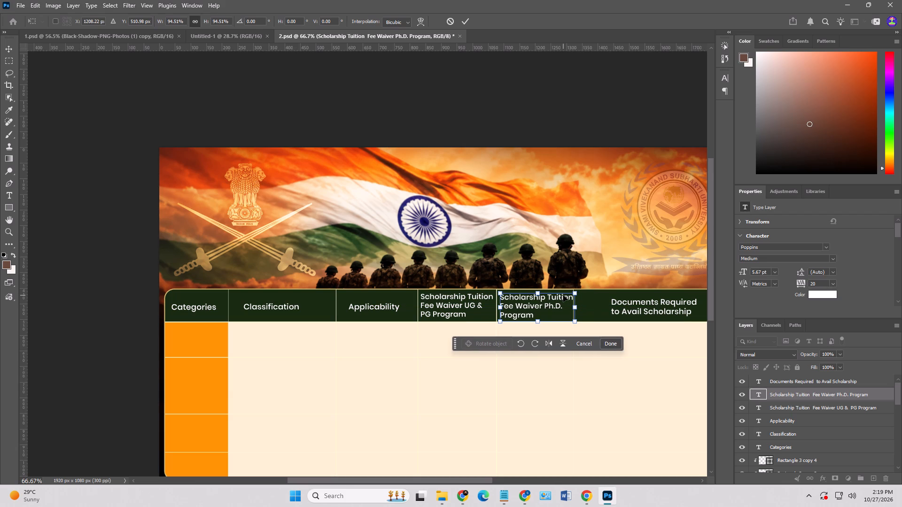
key(Left)
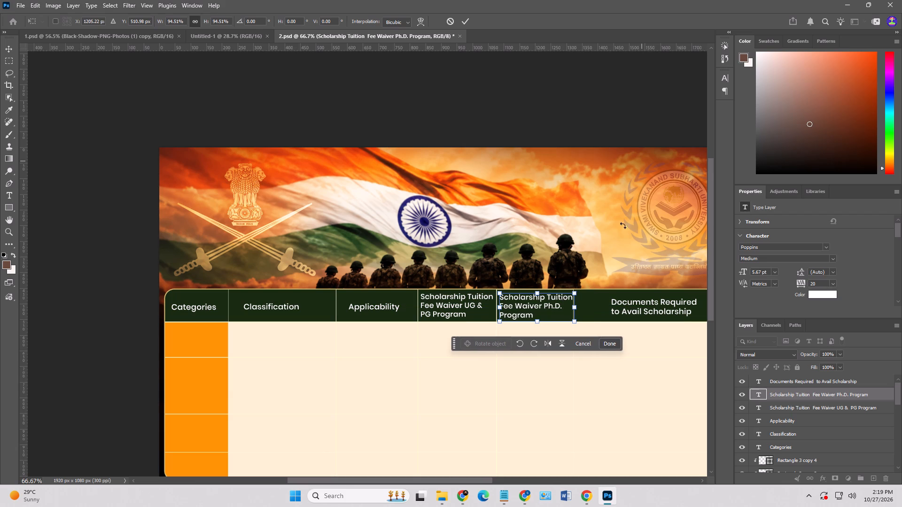
click(575, 325)
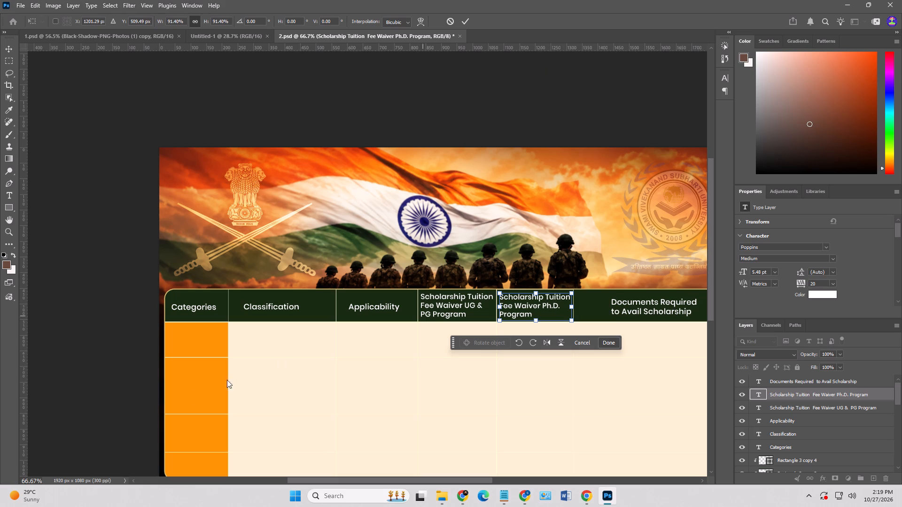
click(105, 338)
Nudge the Classification heading right to centre it in its header cell.
click(261, 308)
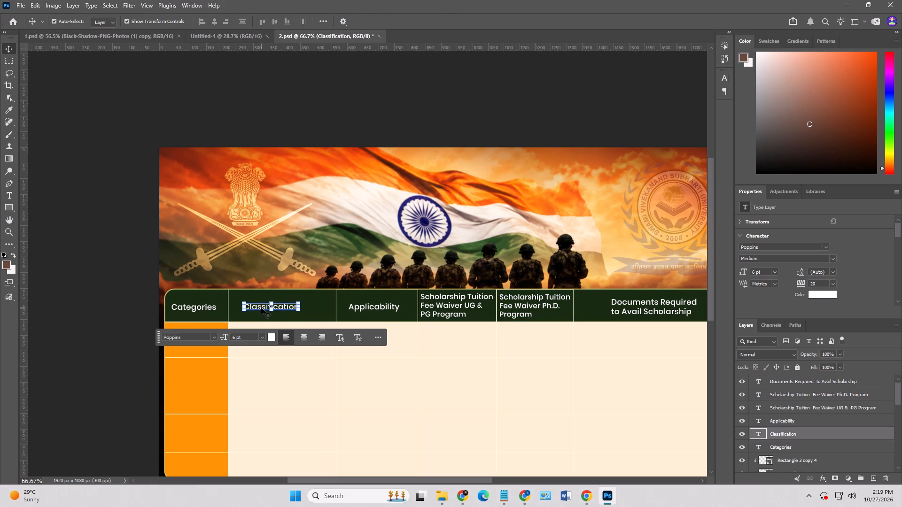
key(Right)
key(Right)
key(Right)
key(Right)
key(Right)
key(Right)
key(Right)
key(Right)
key(Right)
key(Right)
key(Right)
key(Right)
key(Right)
key(Right)
key(Right)
key(Right)
key(Right)
key(Right)
key(Right)
key(Right)
key(Right)
key(Right)
key(Right)
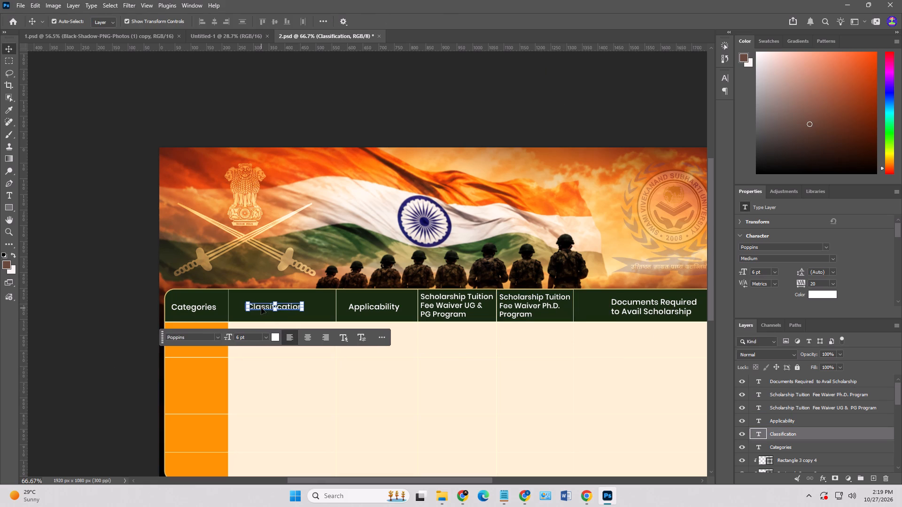
key(Up)
key(Down)
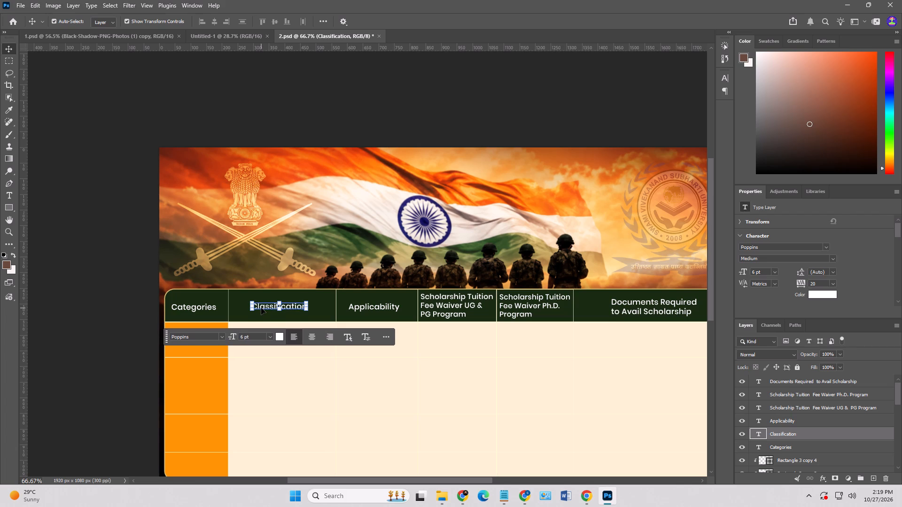
click(84, 326)
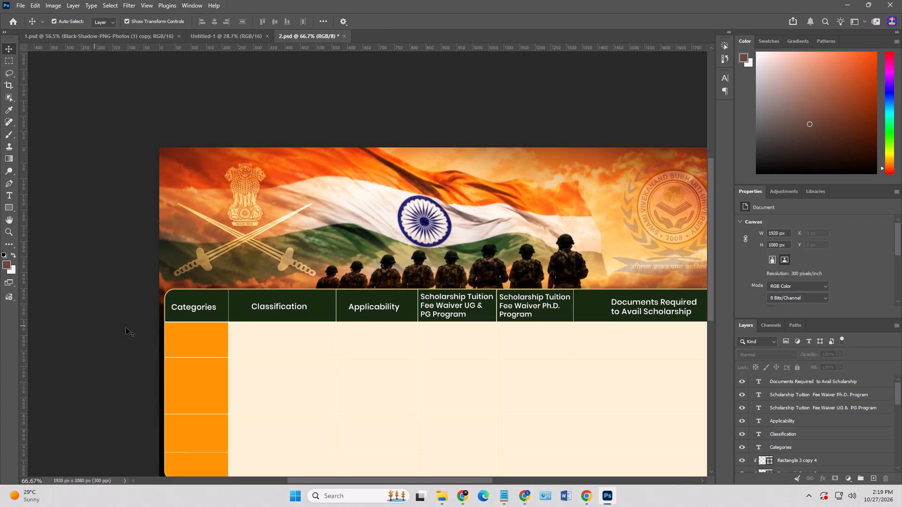
Nudge the Categories heading slightly up and right to centre it in its header cell.
click(191, 307)
key(Up)
key(Up)
key(Up)
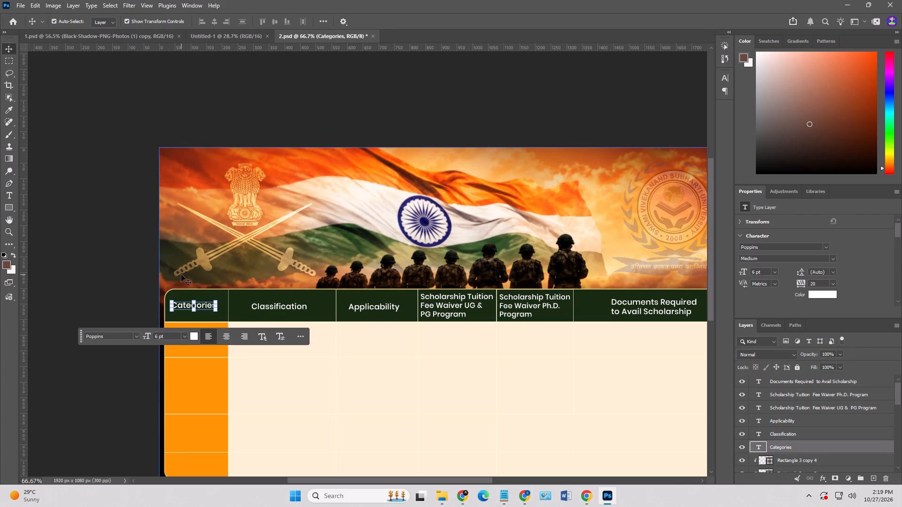
key(Right)
key(Right)
key(Right)
key(Right)
key(Right)
key(Down)
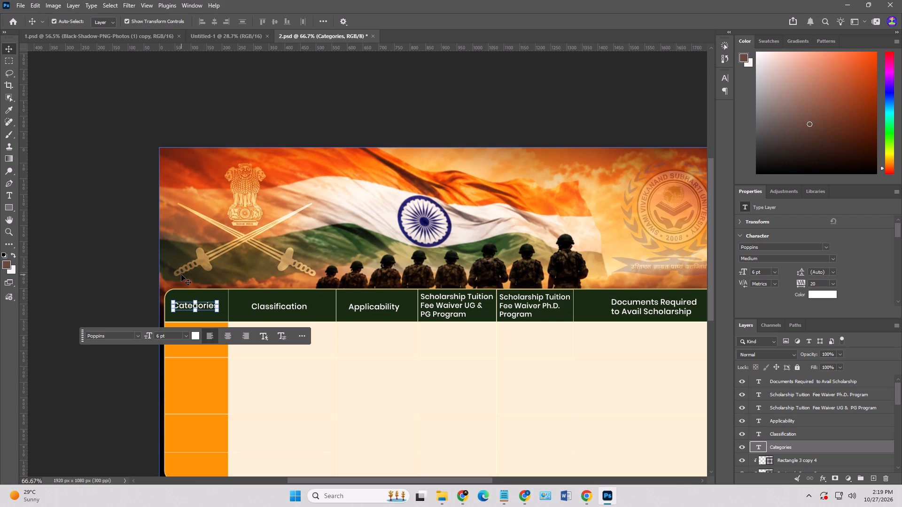
Nudge the Applicability heading slightly up and right to line it up in its header cell.
click(392, 309)
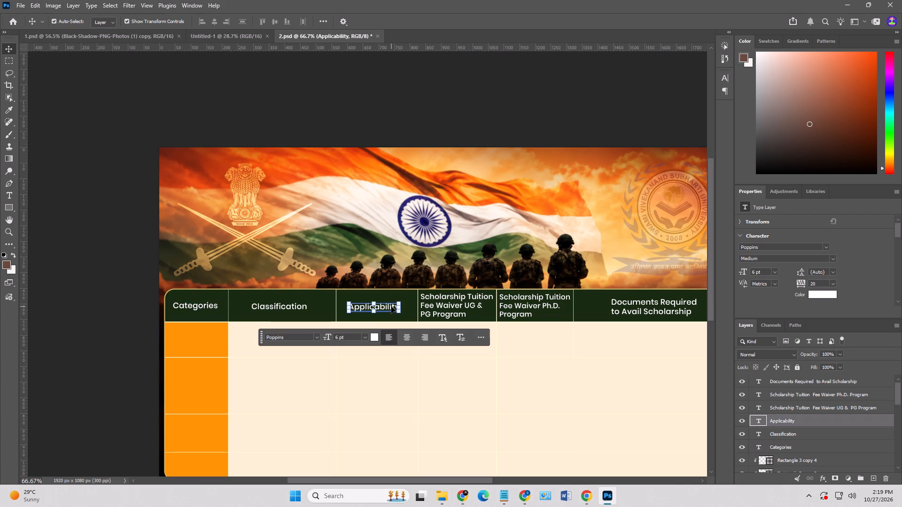
key(Up)
key(Right)
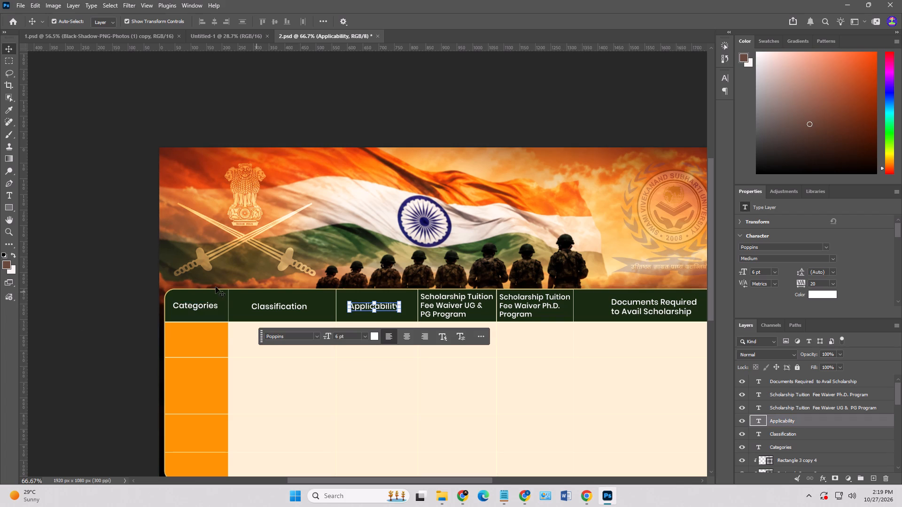
click(88, 317)
Remove the line break in the last heading so it reads "Documents Required to Avail Scholarship" on a single line.
scroll(48, 312, down, 1)
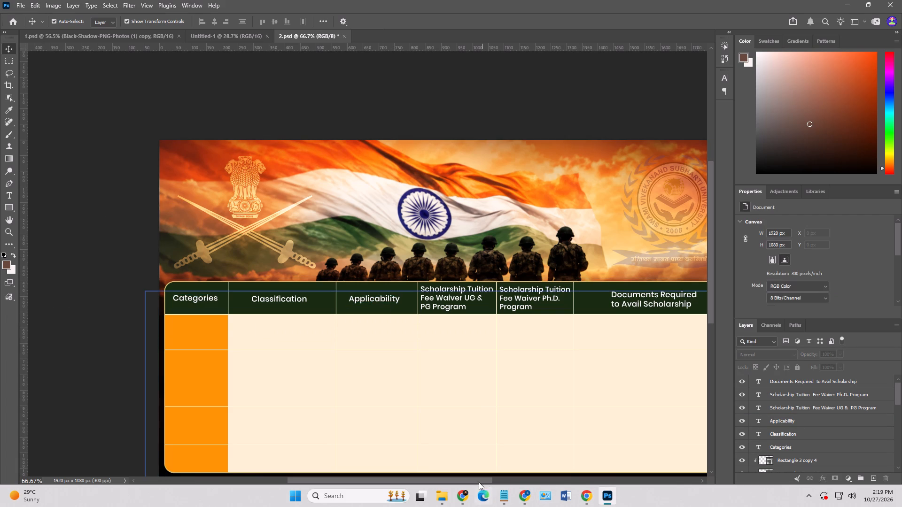
drag(476, 481, 491, 481)
click(585, 304)
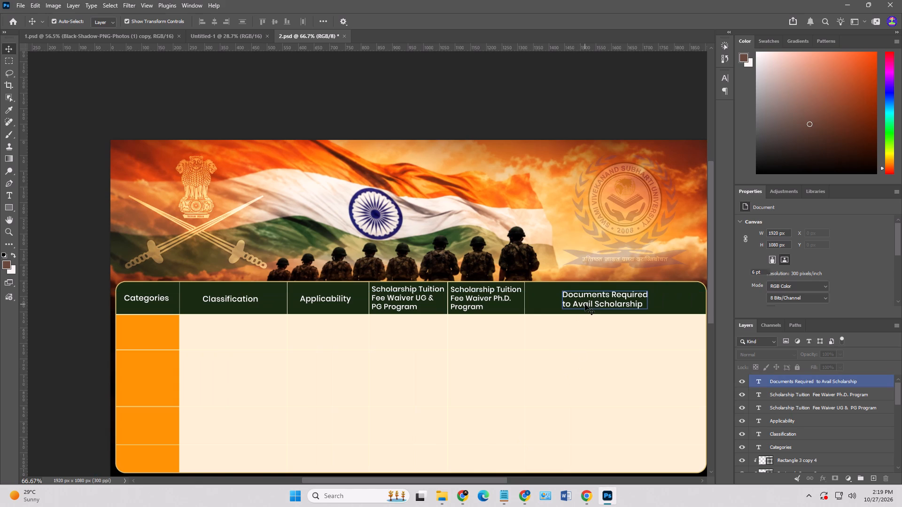
drag(590, 303, 586, 303)
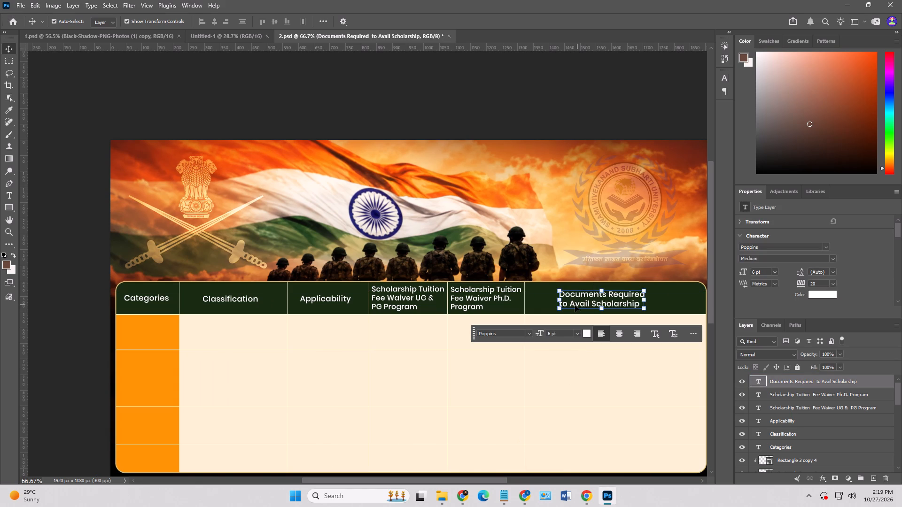
double_click(575, 305)
click(560, 305)
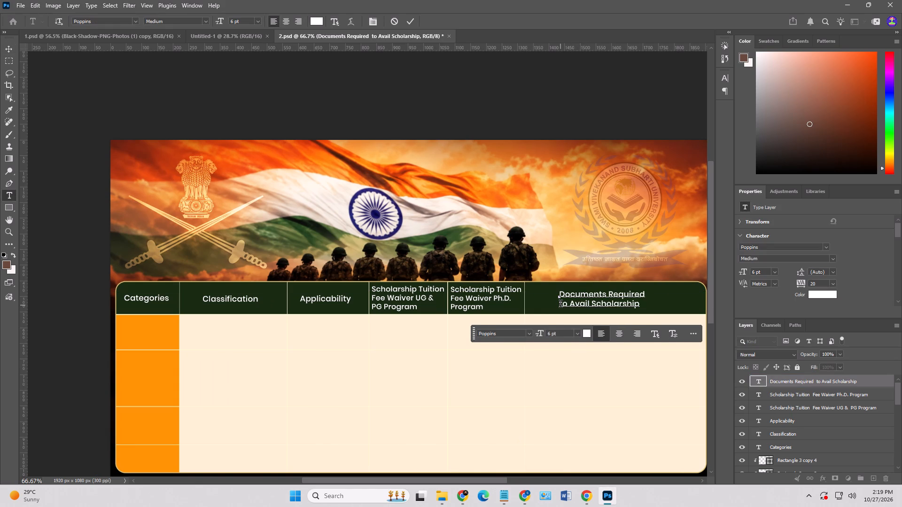
key(BackSpace)
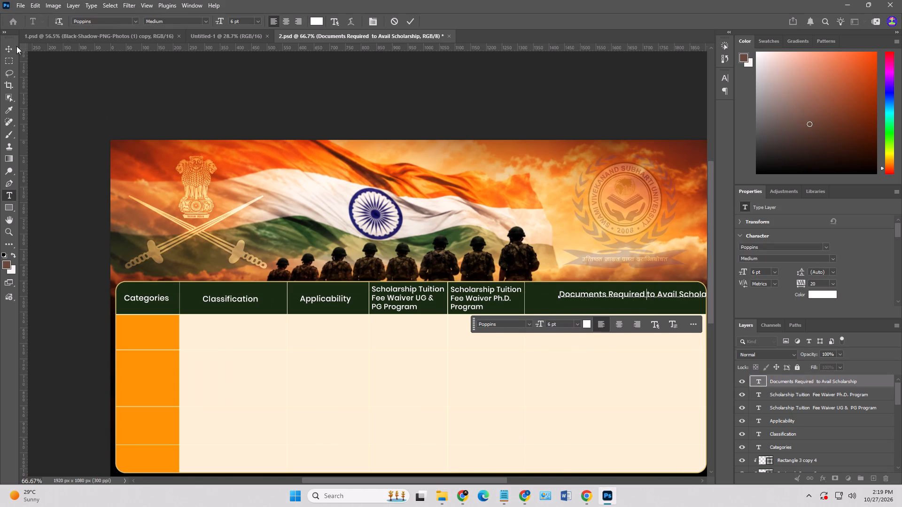
click(8, 45)
Move the one-line Documents Required heading left and down to centre it in the last header cell.
drag(669, 296, 651, 299)
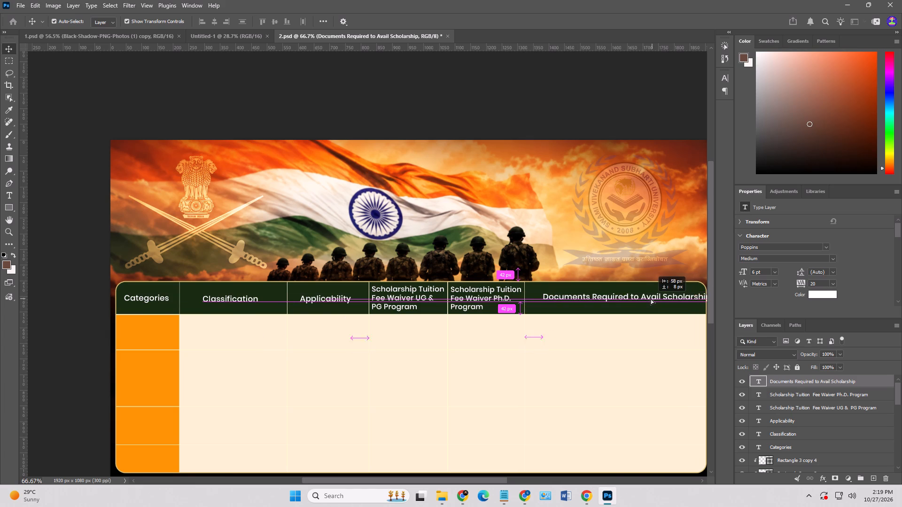
drag(651, 299, 642, 300)
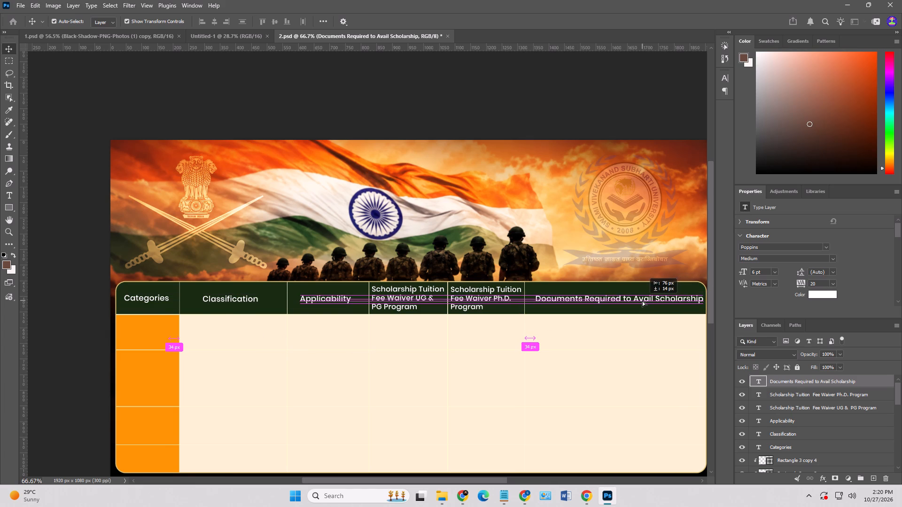
drag(642, 300, 641, 300)
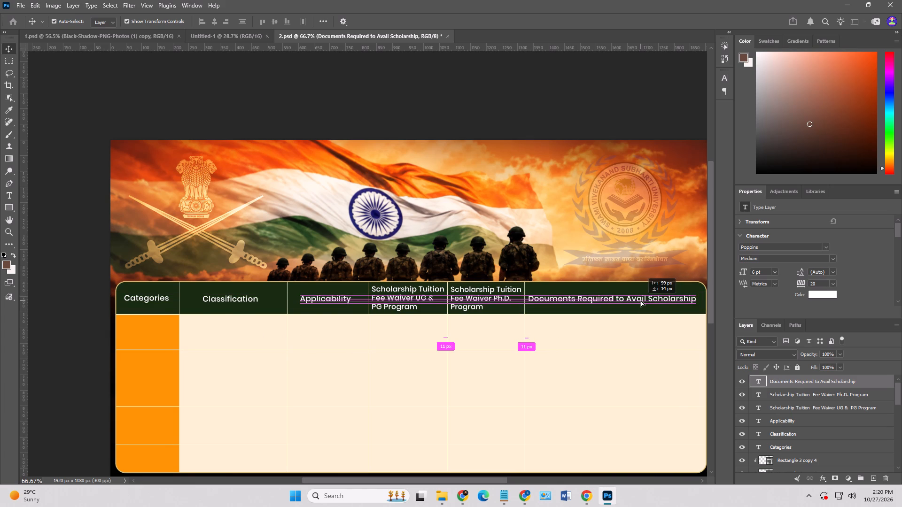
drag(641, 300, 642, 300)
key(Left)
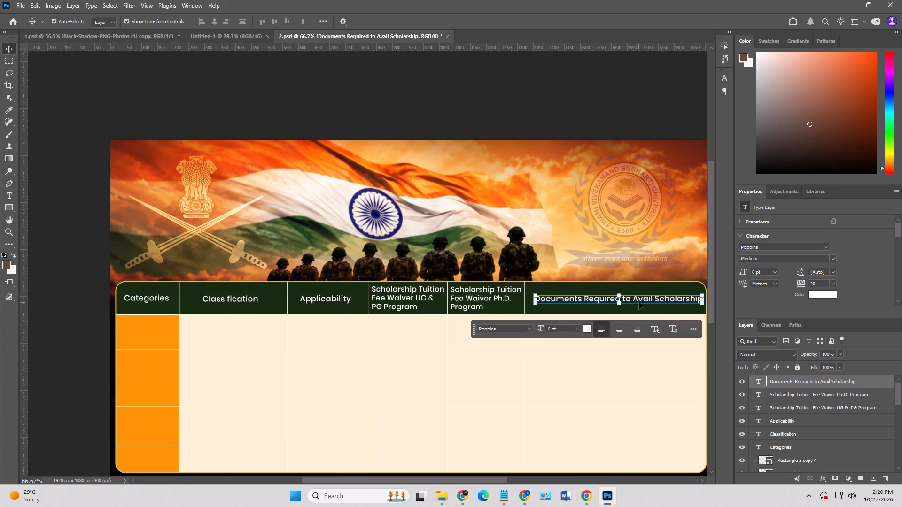
key(Left)
key(Left)
key(Left)
key(Left)
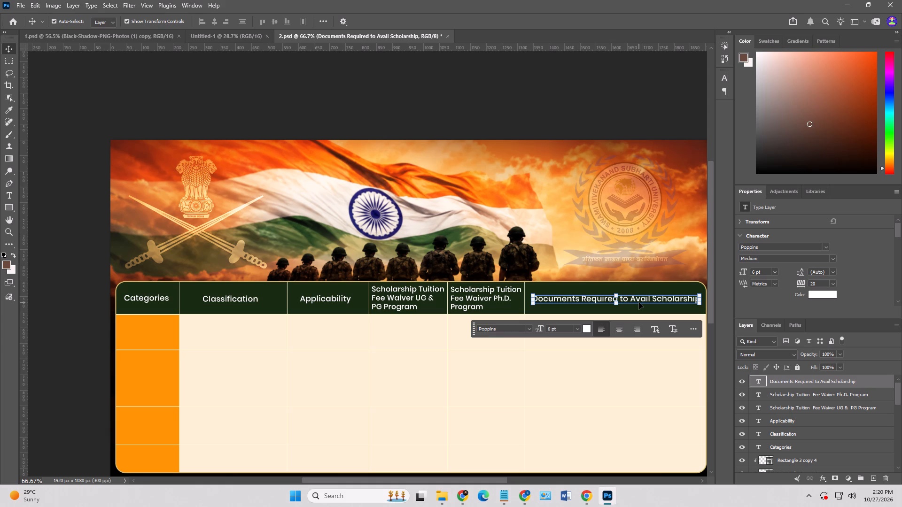
click(70, 267)
Save 2.psd with the whole banner in view.
scroll(487, 316, down, 6)
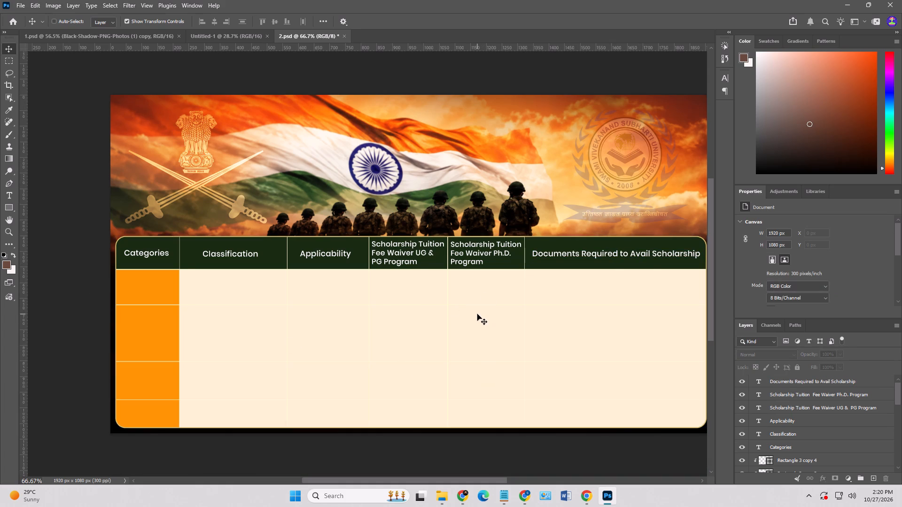
key(ctrl+minus)
key(ctrl+s)
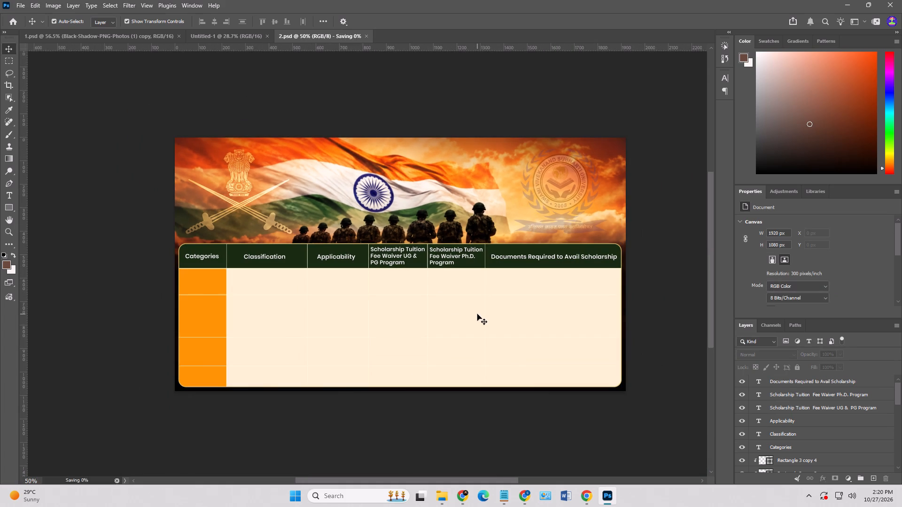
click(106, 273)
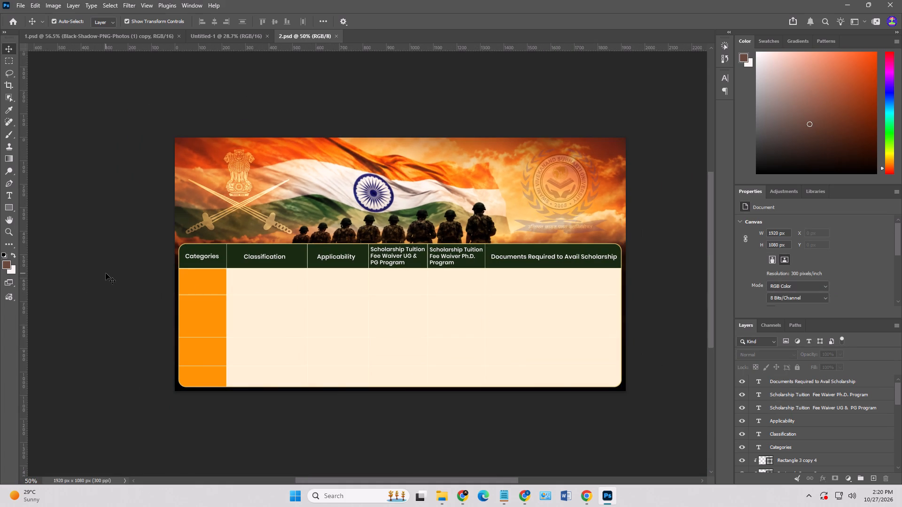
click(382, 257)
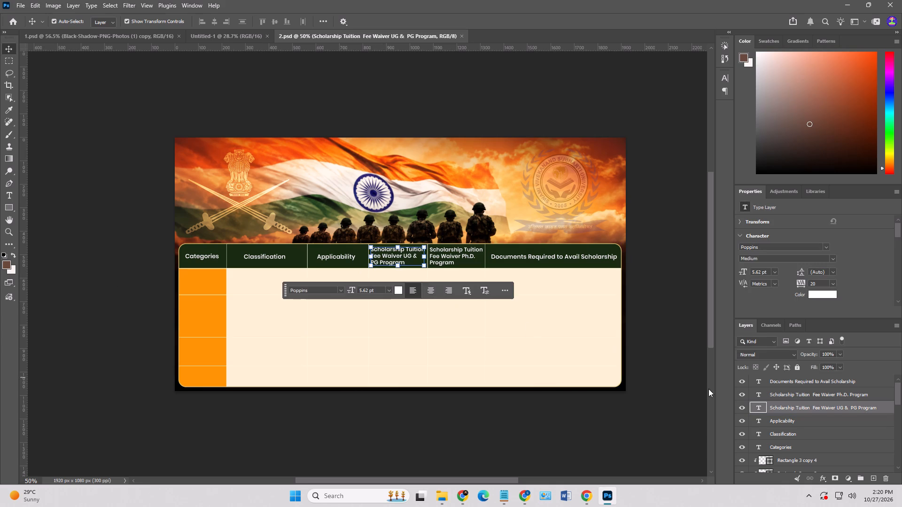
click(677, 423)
Nudge the Documents Required to Avail Scholarship heading slightly further left in its header cell.
click(561, 258)
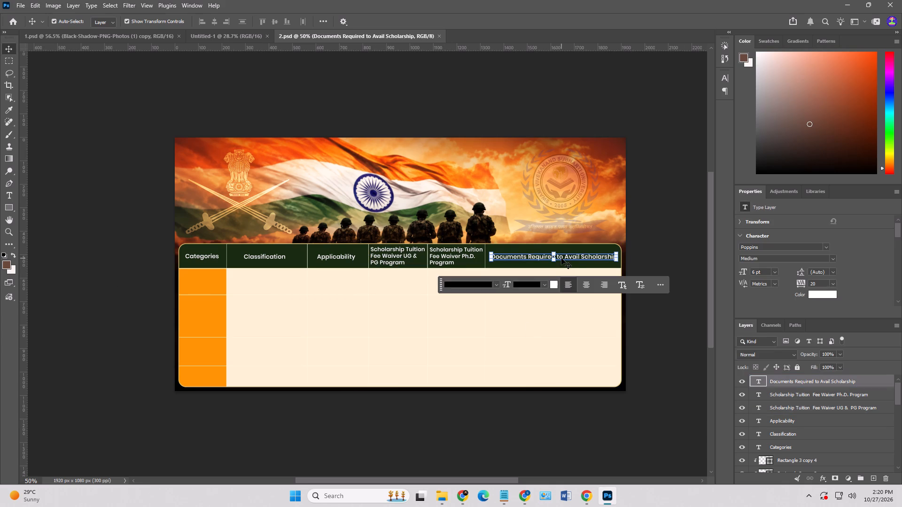
key(Left)
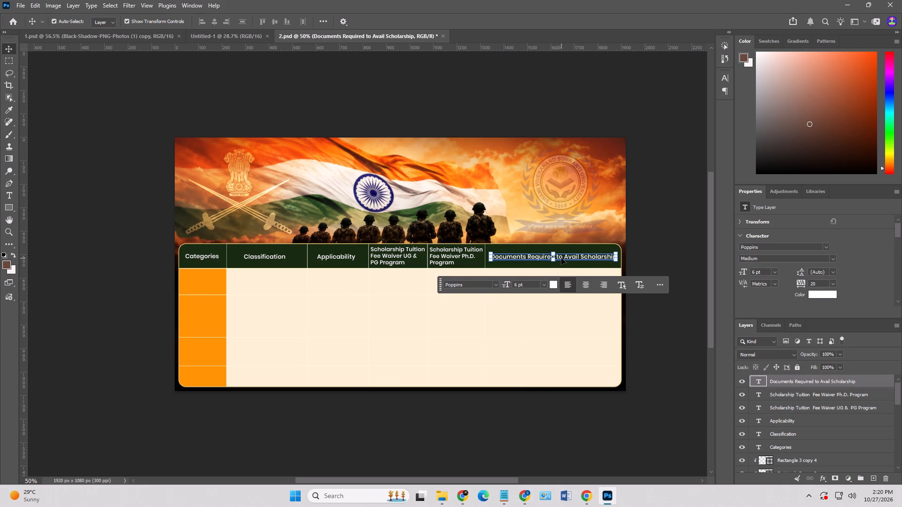
key(Left)
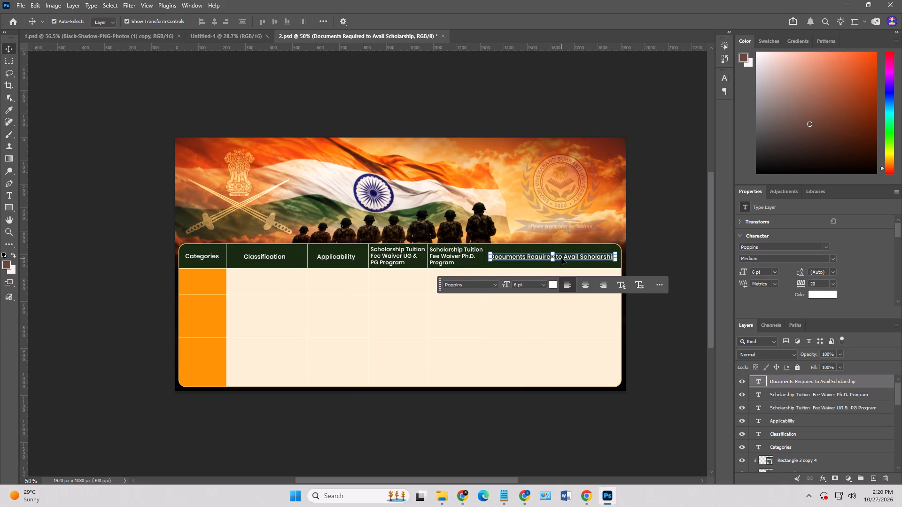
click(672, 326)
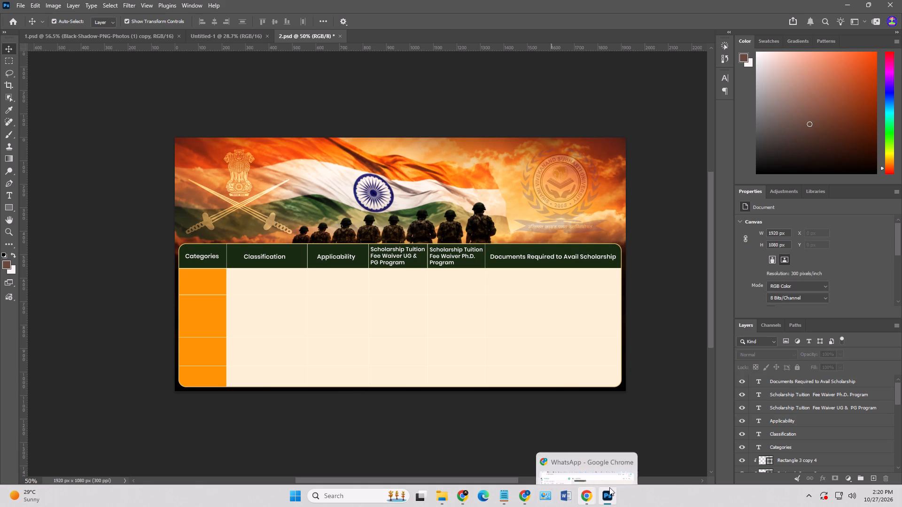
Make the hidden Category-I text layer visible and move it to the top of the layer stack.
scroll(780, 450, down, 3)
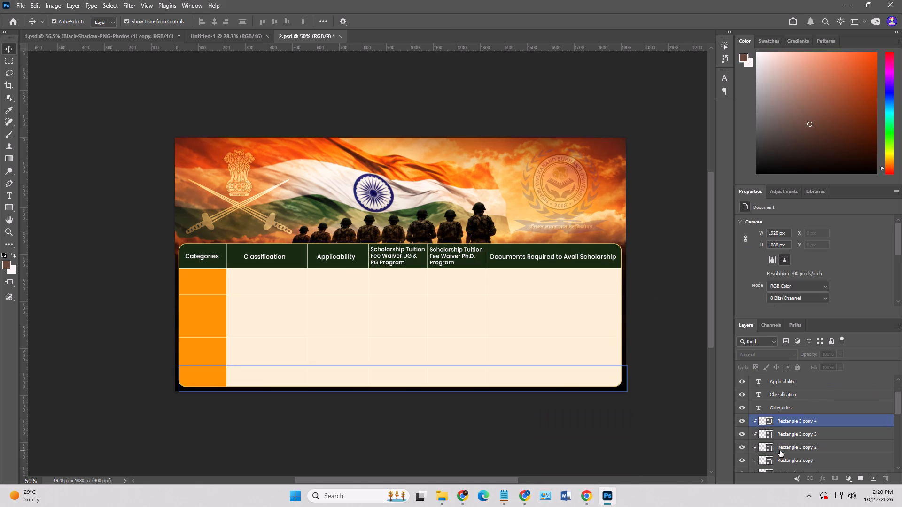
scroll(780, 450, down, 10)
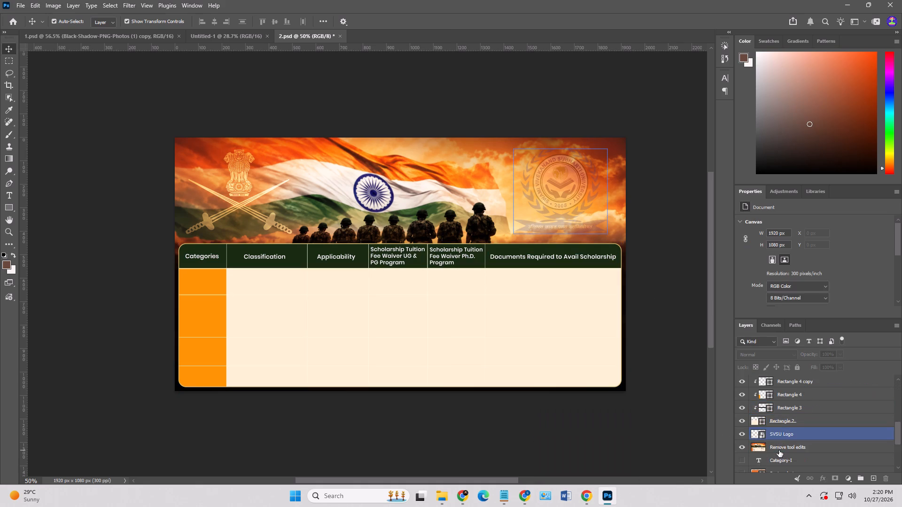
scroll(779, 450, down, 2)
click(743, 434)
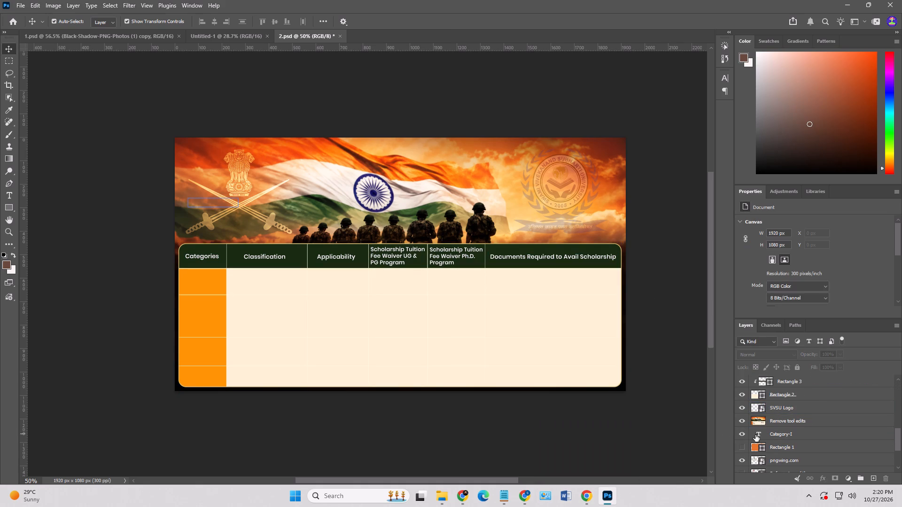
drag(779, 435, 765, 305)
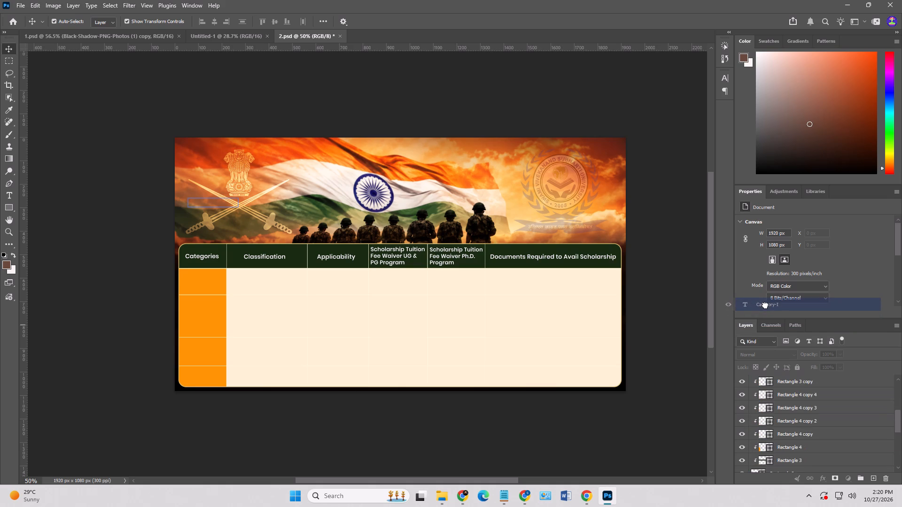
drag(765, 305, 769, 355)
Place the Category-I text in the first orange cell below Categories, scale it to 75.26% and nudge it left and down to centre it.
drag(218, 201, 213, 282)
drag(237, 289, 223, 291)
click(208, 281)
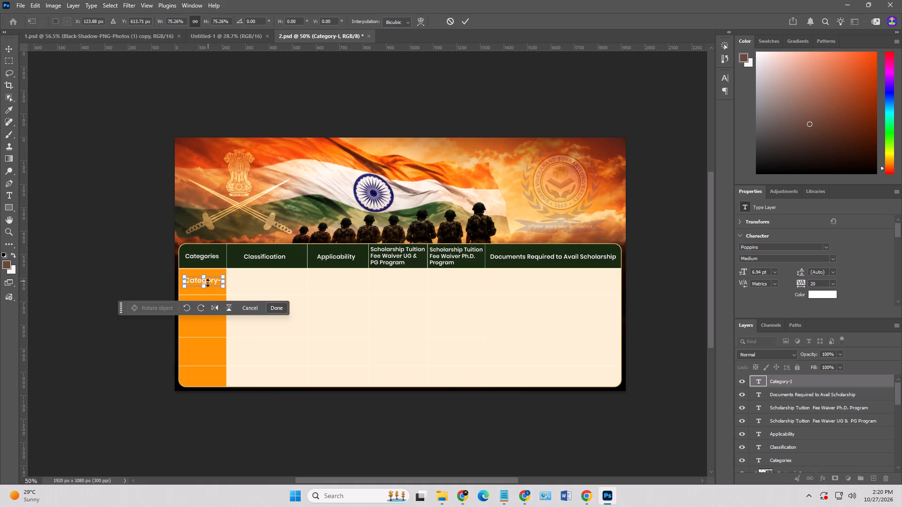
key(Left)
key(Left)
key(Left)
key(Down)
key(Down)
key(Down)
key(Return)
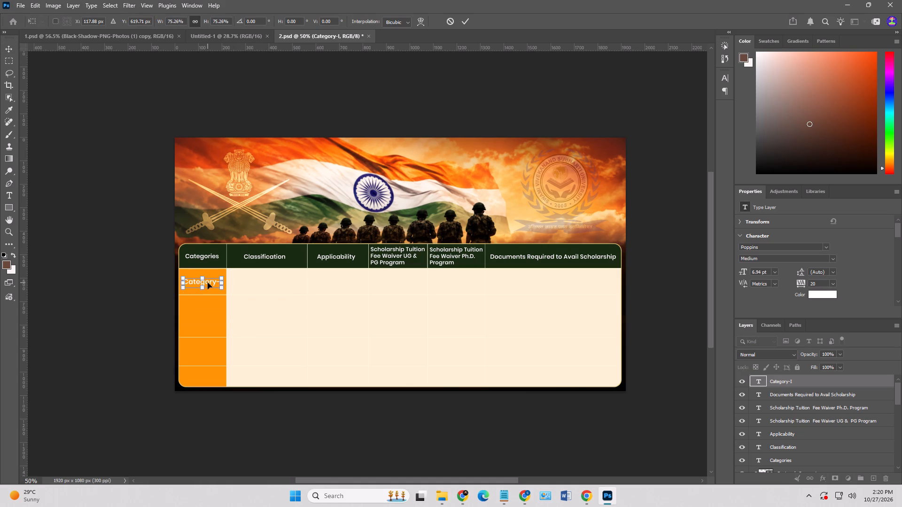
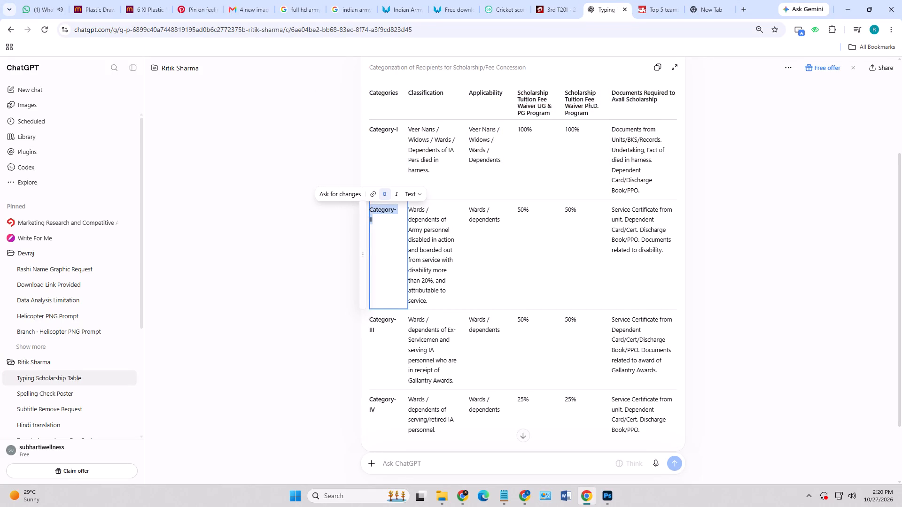
Copy the Category-II label from the ChatGPT table and switch back to 2.psd in Photoshop.
key(ctrl+c)
click(607, 496)
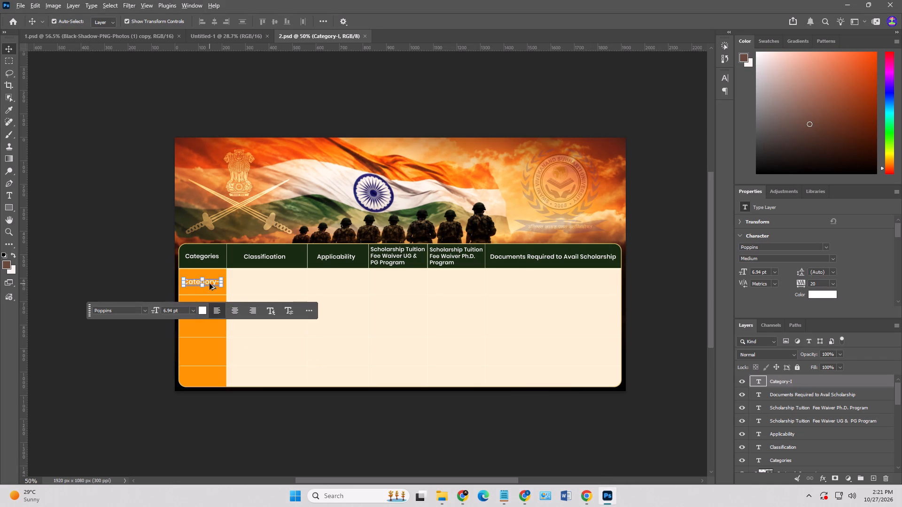
Duplicate the Category-I text straight down into the second orange cell of the Categories column.
alt+scroll(209, 282, up, 6)
alt+drag(208, 282, 207, 328)
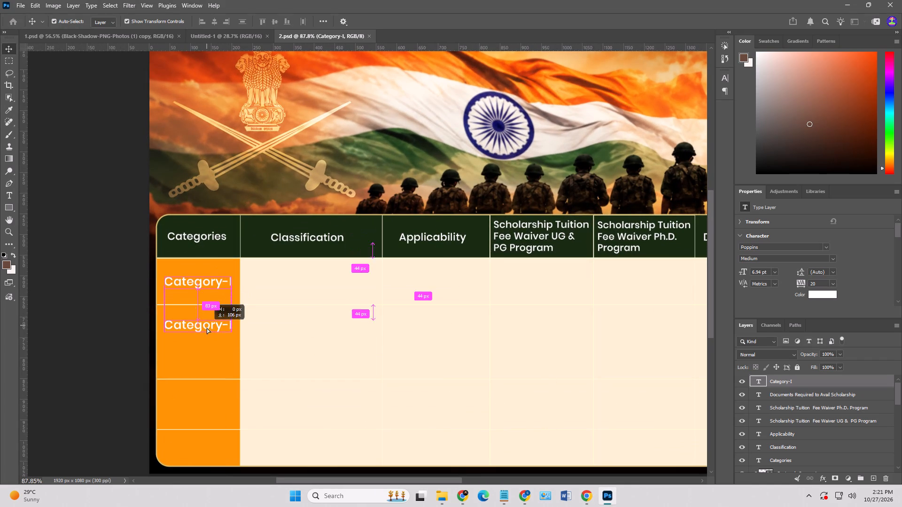
alt+drag(207, 328, 207, 337)
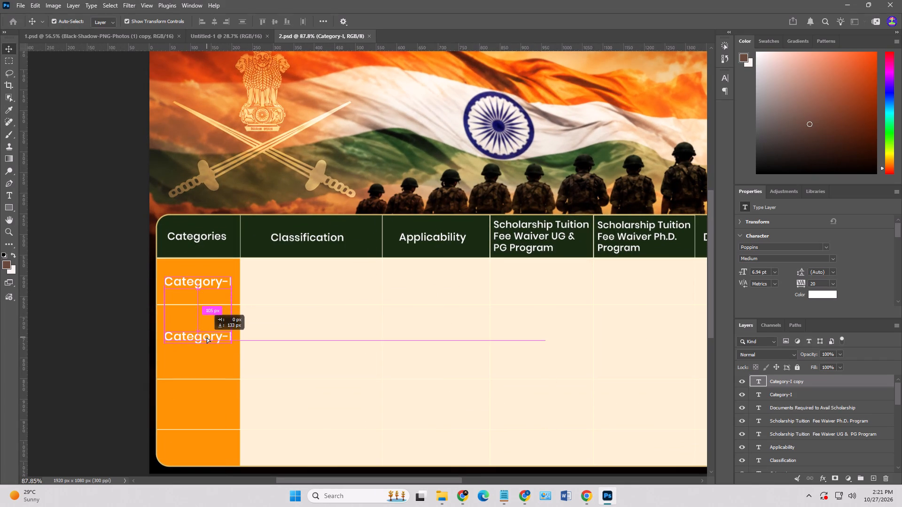
alt+drag(207, 337, 207, 338)
Replace the duplicated label's text with the copied Category-II and commit the edit.
alt+shift+right_click(207, 338)
double_click(207, 338)
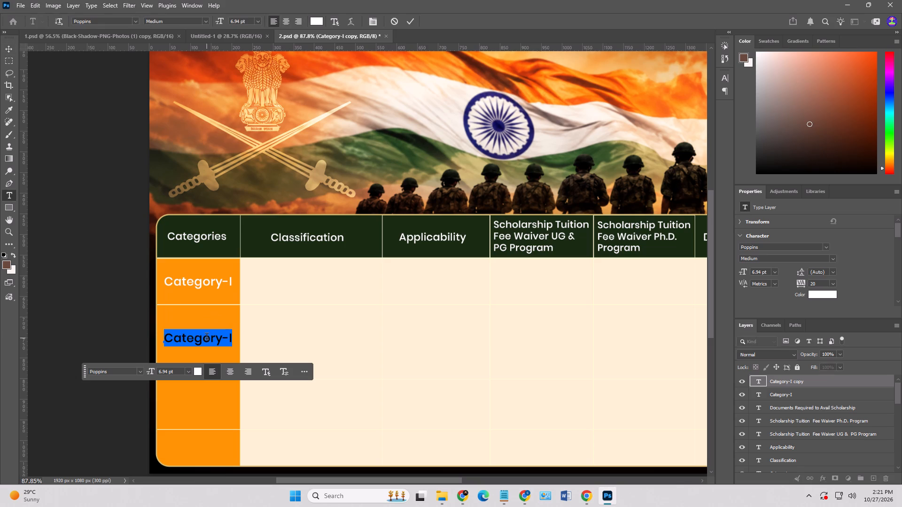
key(ctrl+v)
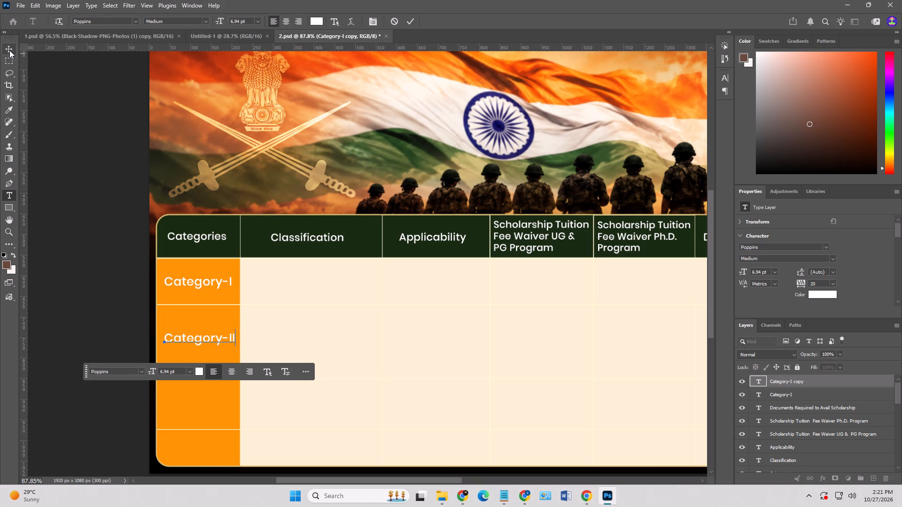
click(10, 50)
click(36, 174)
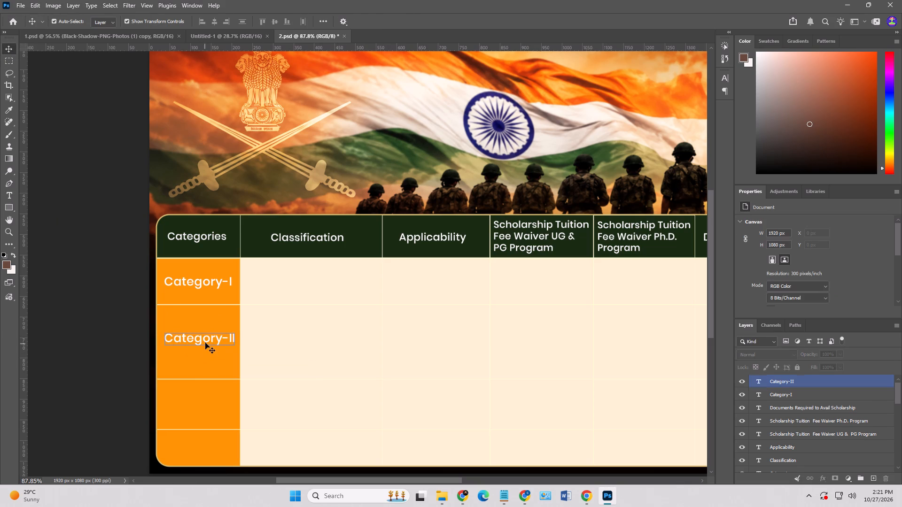
Nudge the Category-II text slightly left and down to centre it in the second orange cell.
click(205, 342)
click(88, 339)
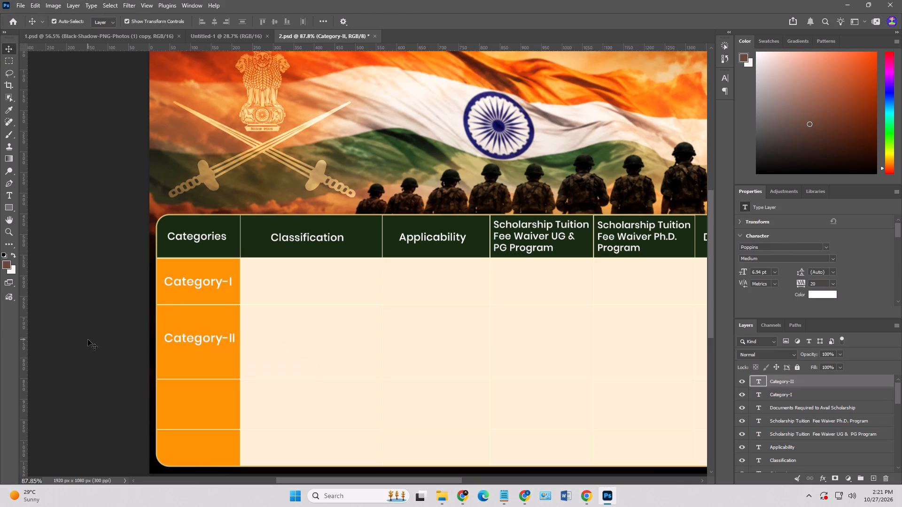
click(192, 341)
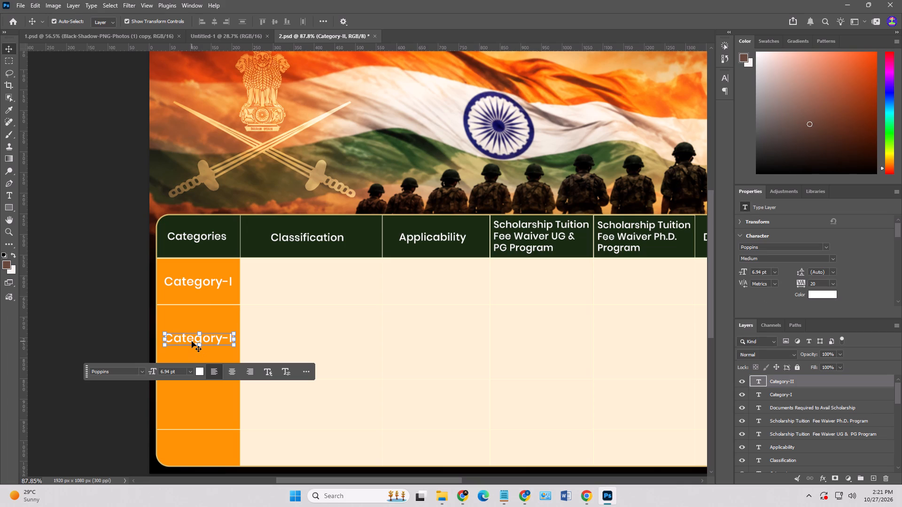
click(794, 397)
click(799, 382)
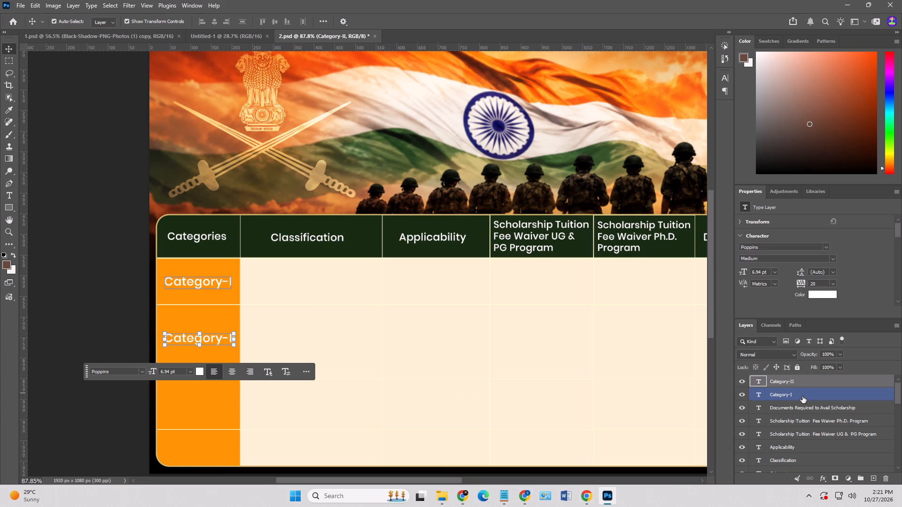
click(81, 327)
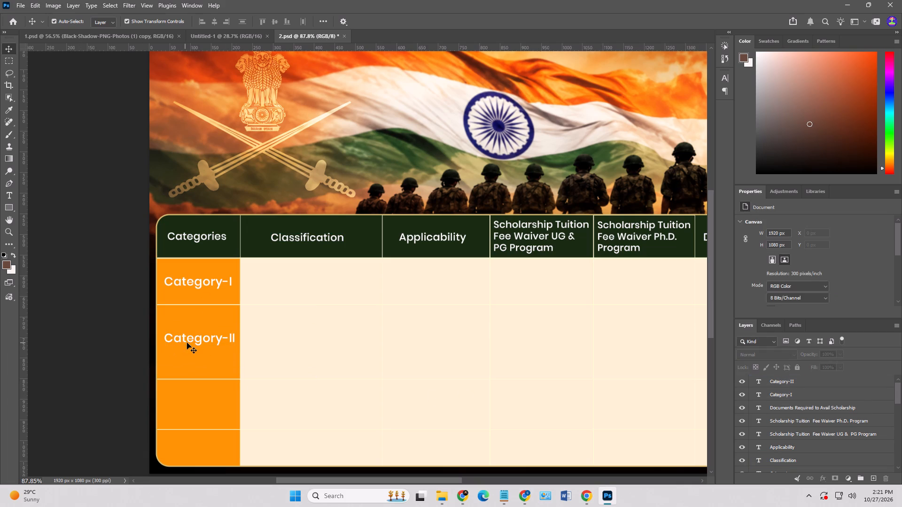
click(187, 342)
key(Left)
key(Down)
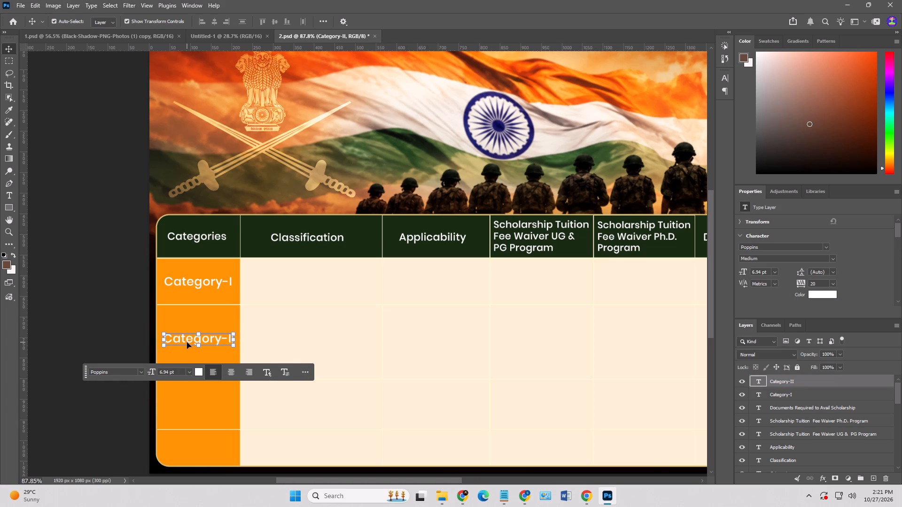
key(Down)
key(Down)
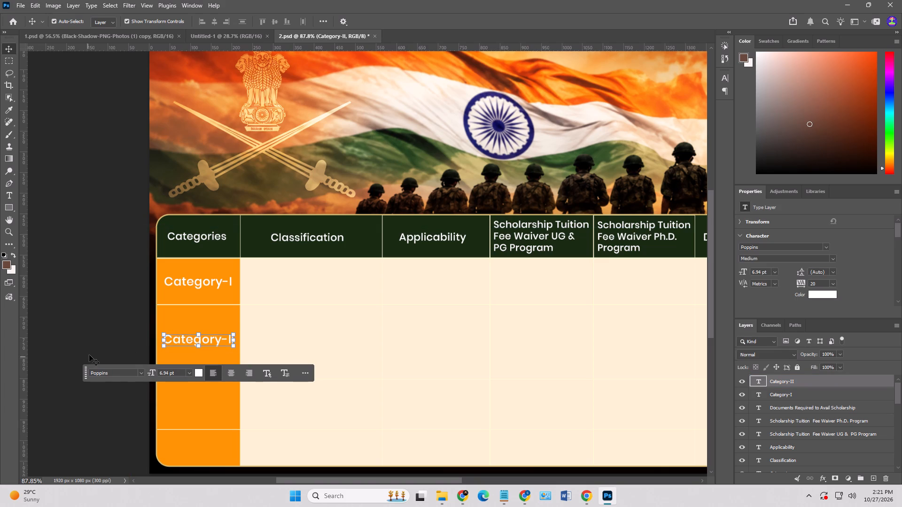
click(91, 355)
click(208, 340)
key(Down)
key(Down)
key(Down)
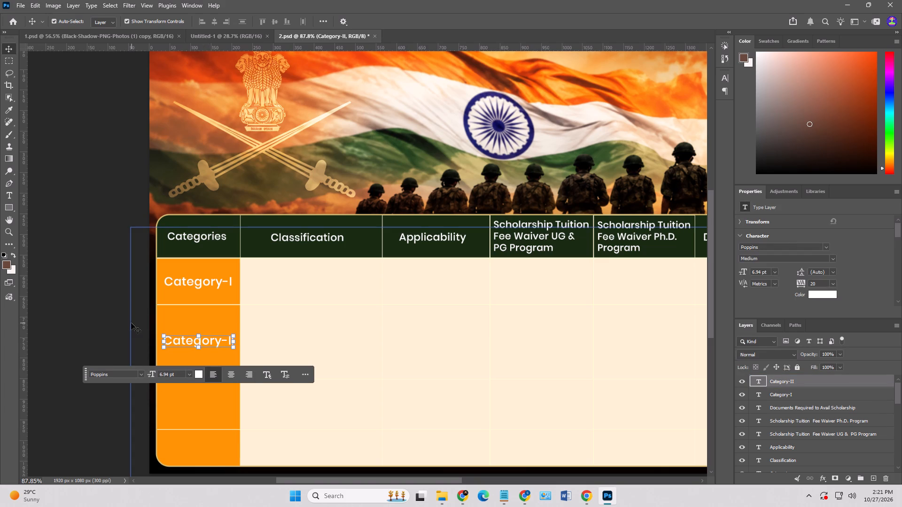
click(103, 300)
Nudge the Category-I text slightly left and up to fine-tune its centring in the first orange cell.
click(198, 285)
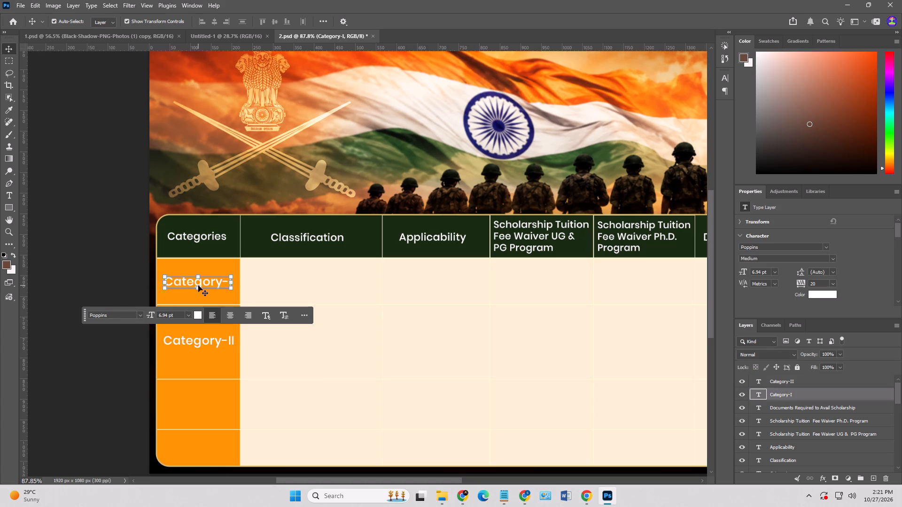
key(Left)
key(Up)
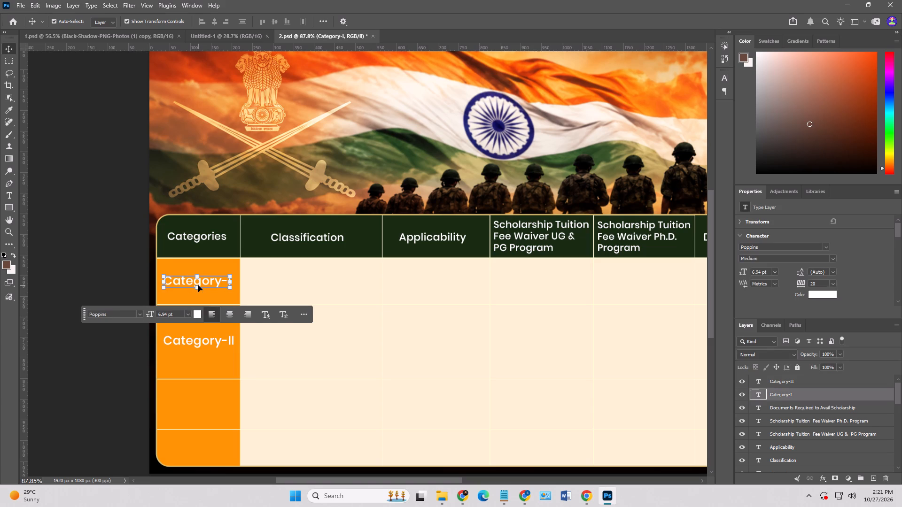
key(Right)
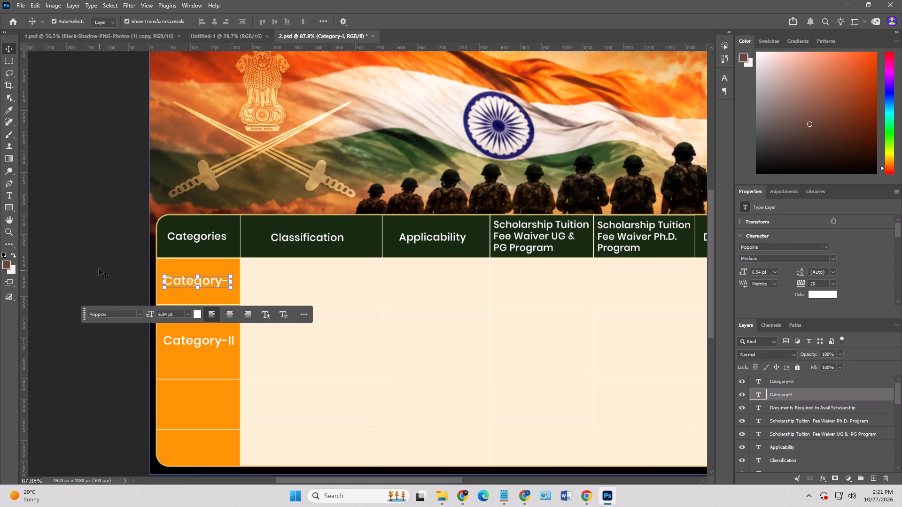
click(99, 269)
click(81, 292)
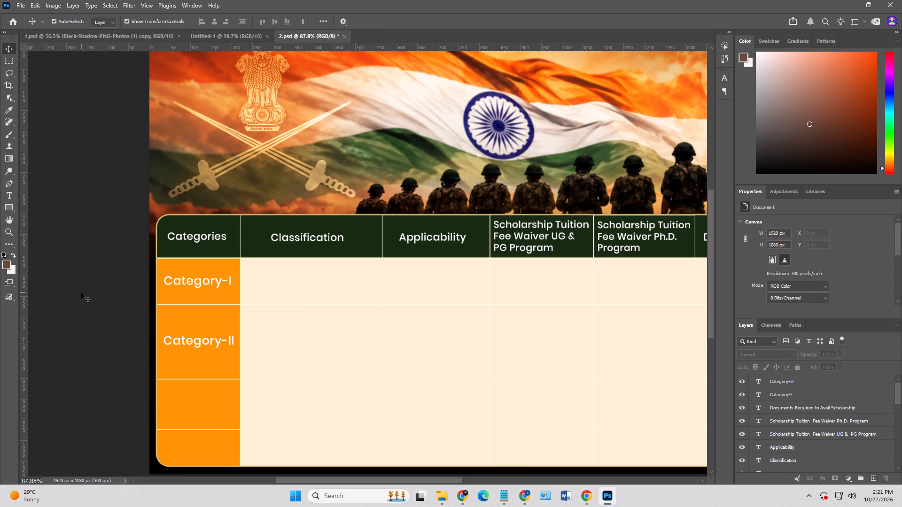
click(206, 287)
key(Left)
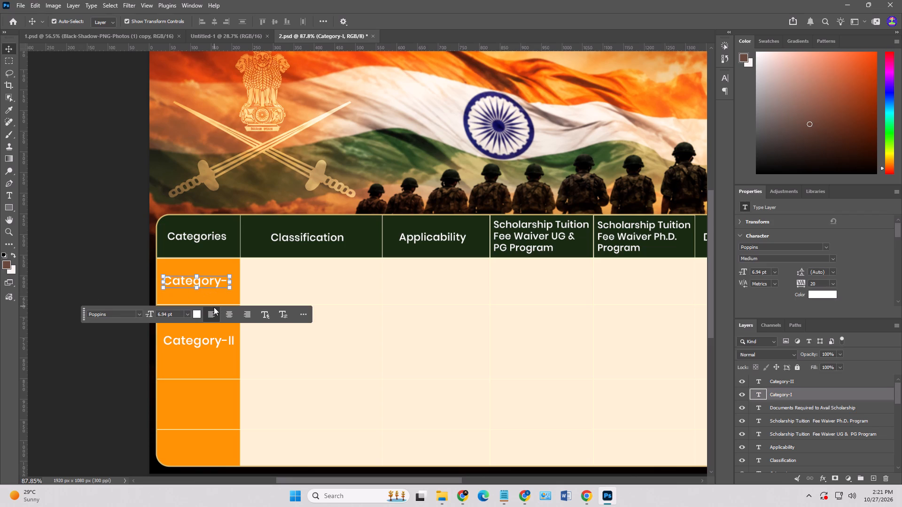
key(Right)
click(90, 295)
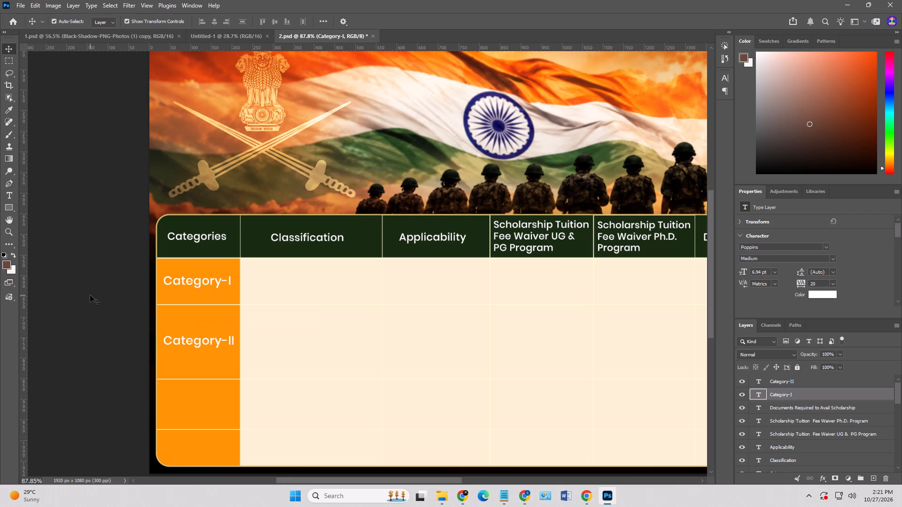
Nudge the Category-II text slightly further left in its orange cell.
click(179, 341)
key(Left)
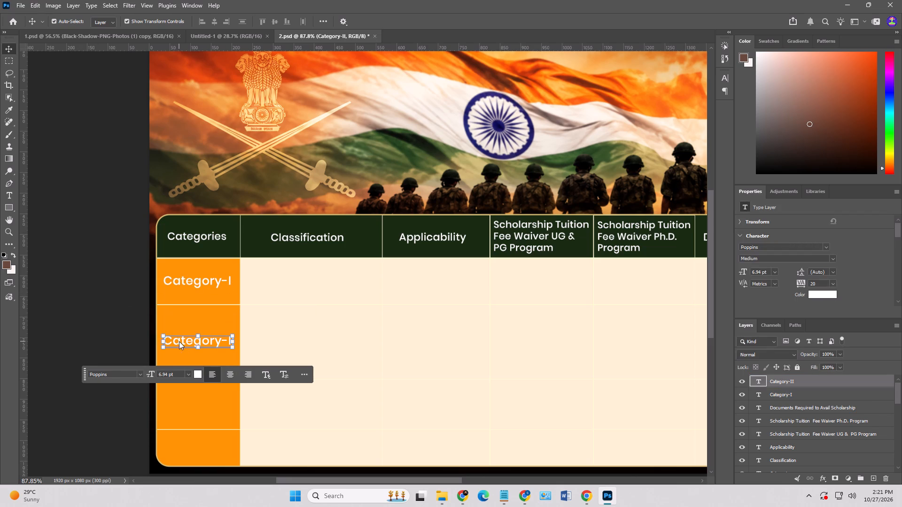
click(92, 224)
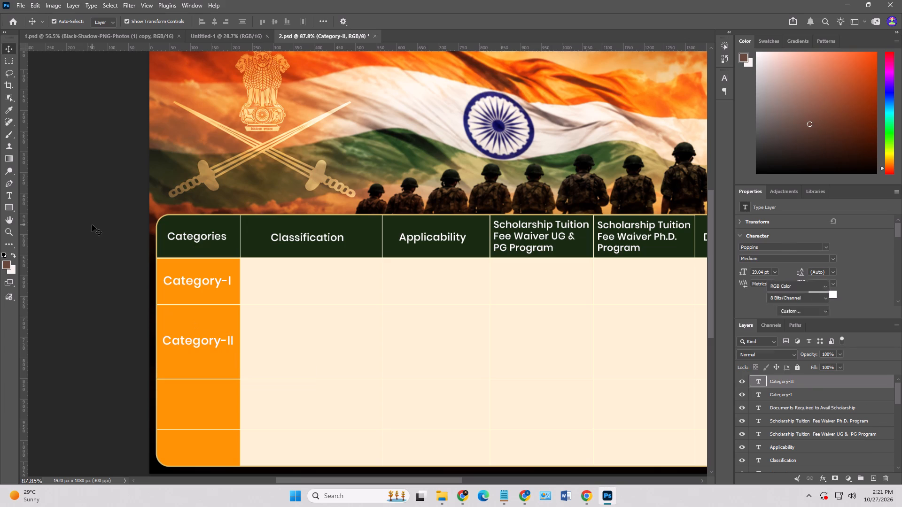
click(57, 272)
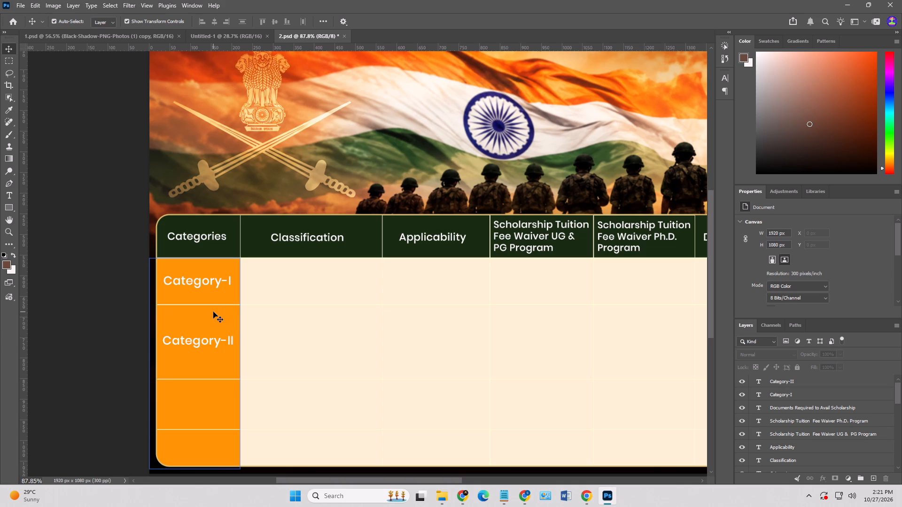
Stretch the Rectangle 4 copy 4 outline around the Ph.D. Program column upward to 100.33% height, reaching the table's top border.
click(594, 389)
alt+scroll(528, 254, down, 9)
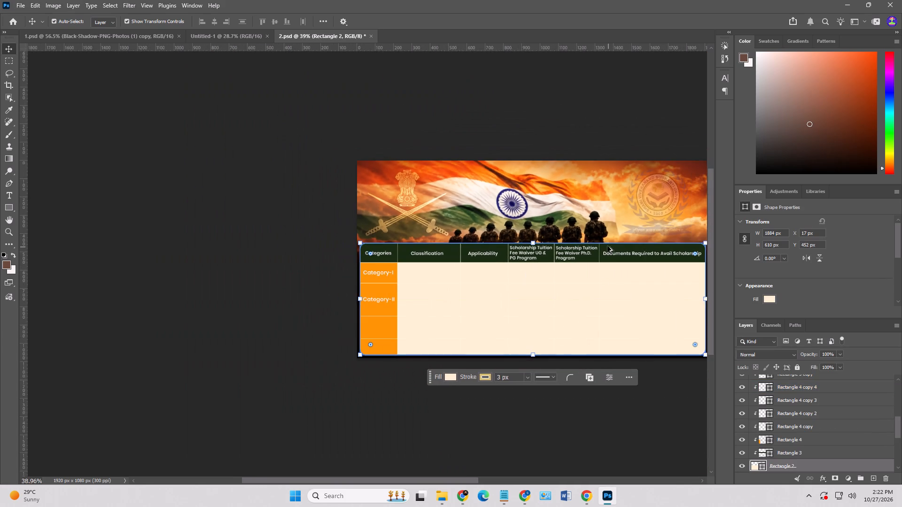
alt+scroll(607, 246, up, 20)
alt+scroll(607, 246, up, 4)
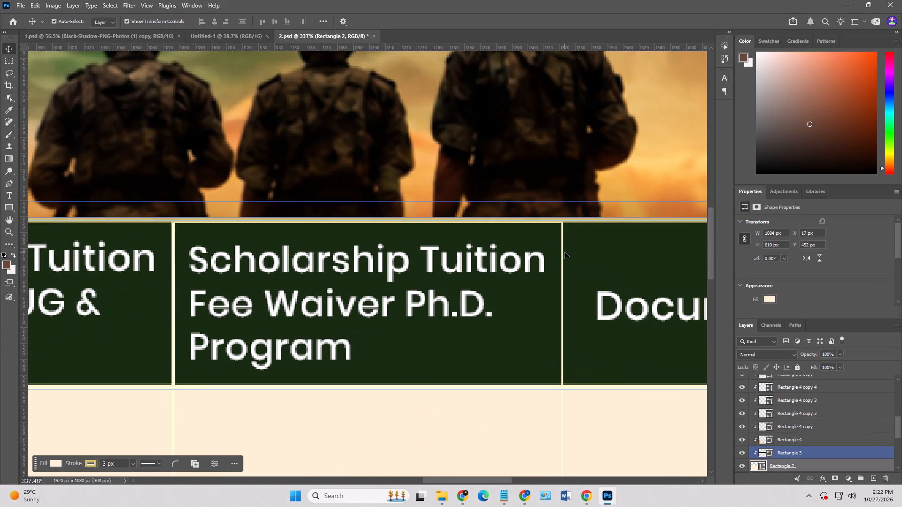
click(561, 255)
click(563, 257)
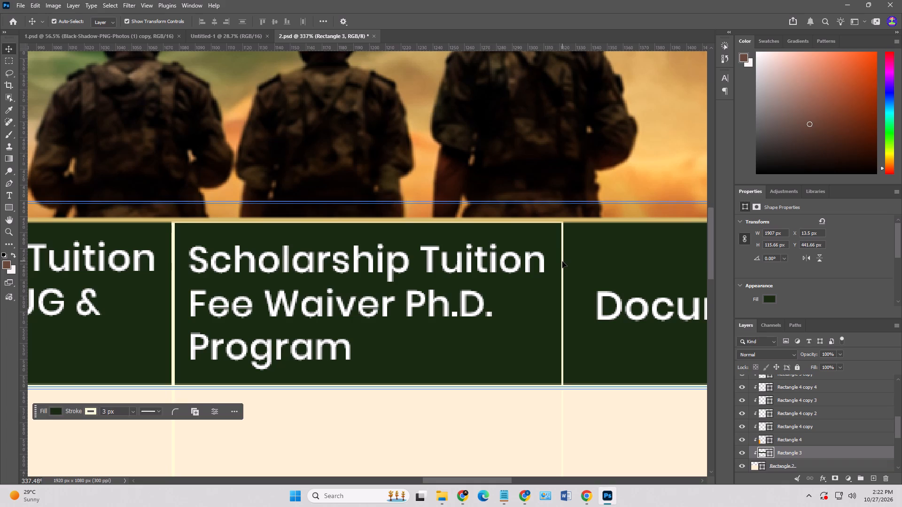
click(562, 261)
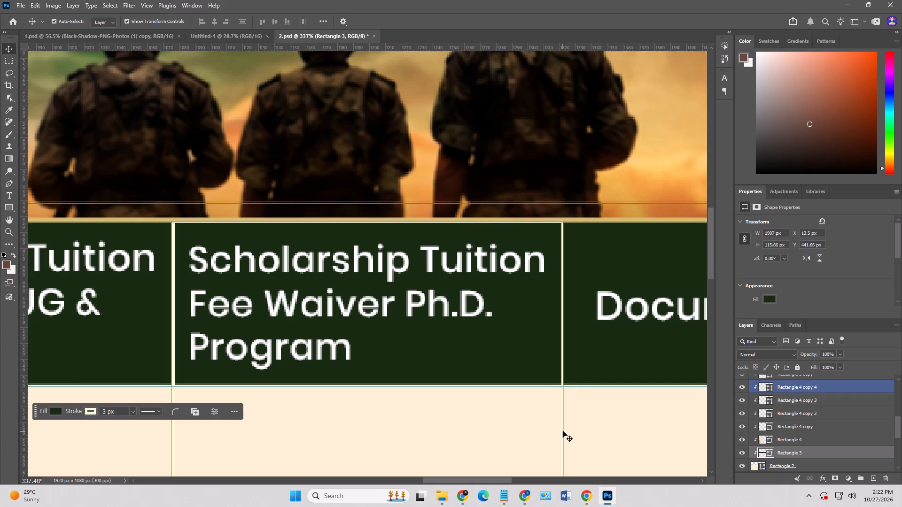
click(563, 431)
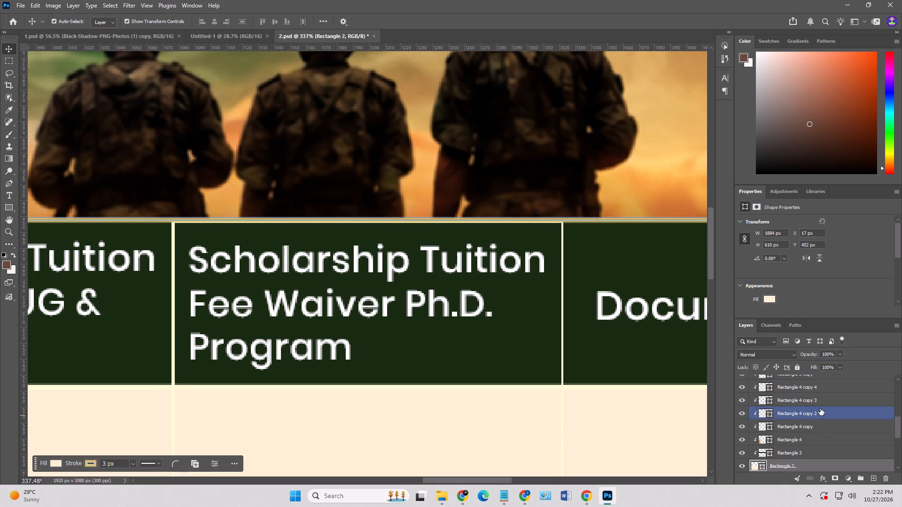
click(820, 408)
click(815, 393)
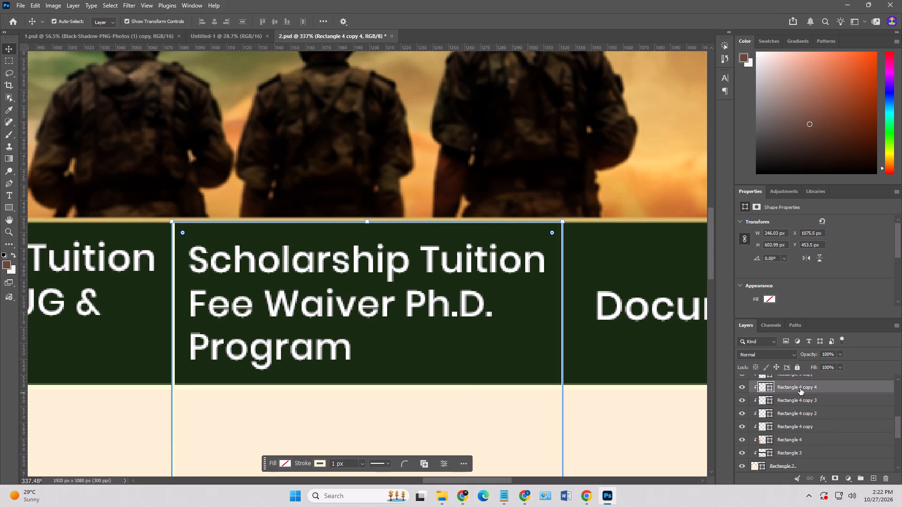
key(ctrl+t)
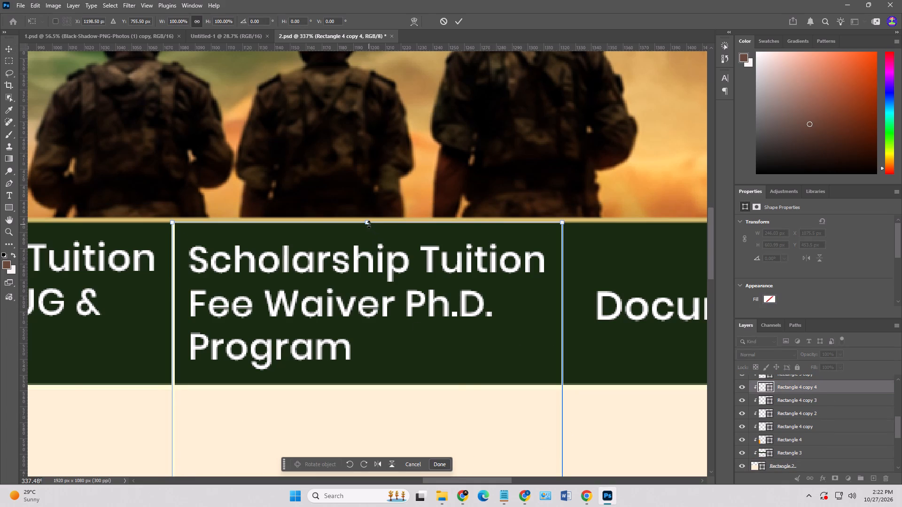
shift+drag(368, 223, 367, 219)
key(Return)
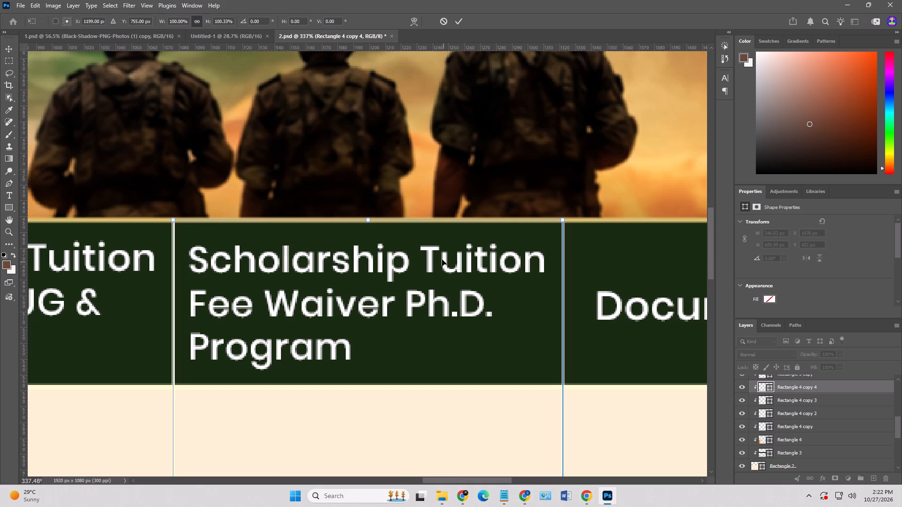
click(497, 292)
alt+scroll(497, 292, down, 13)
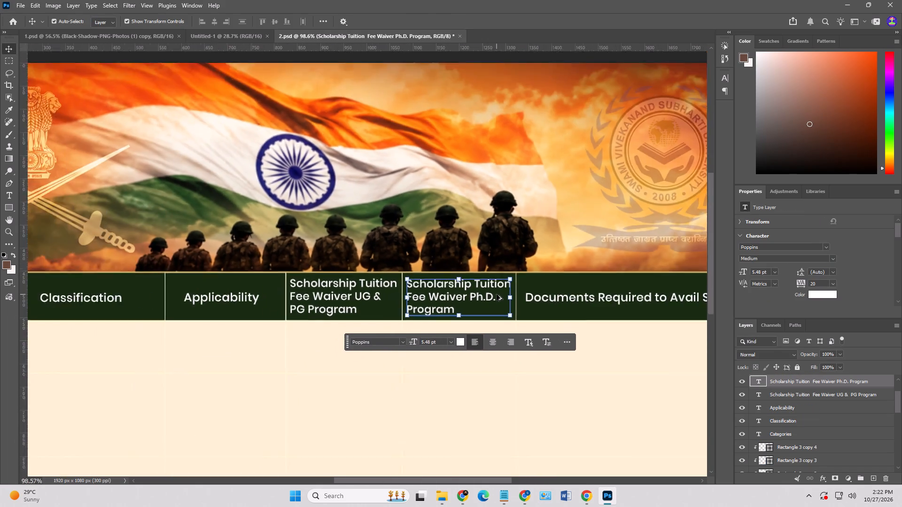
alt+scroll(497, 294, down, 7)
click(124, 256)
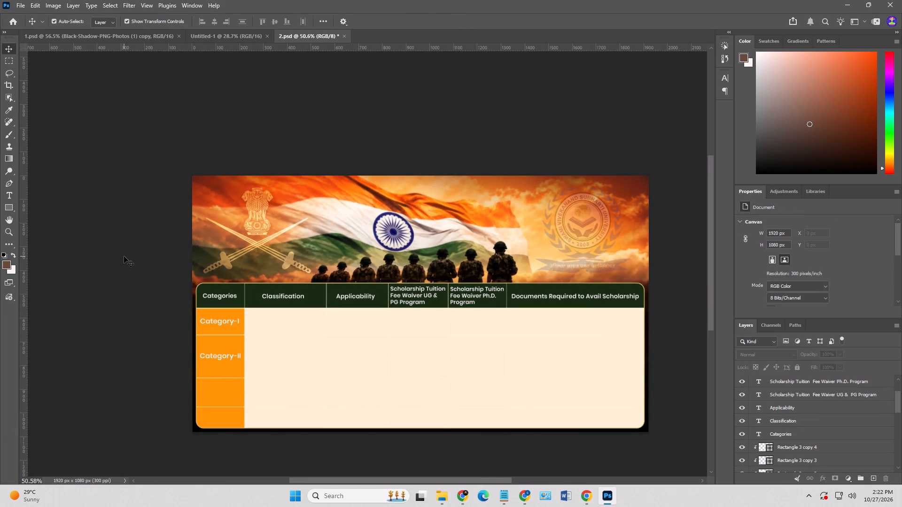
scroll(124, 256, down, 2)
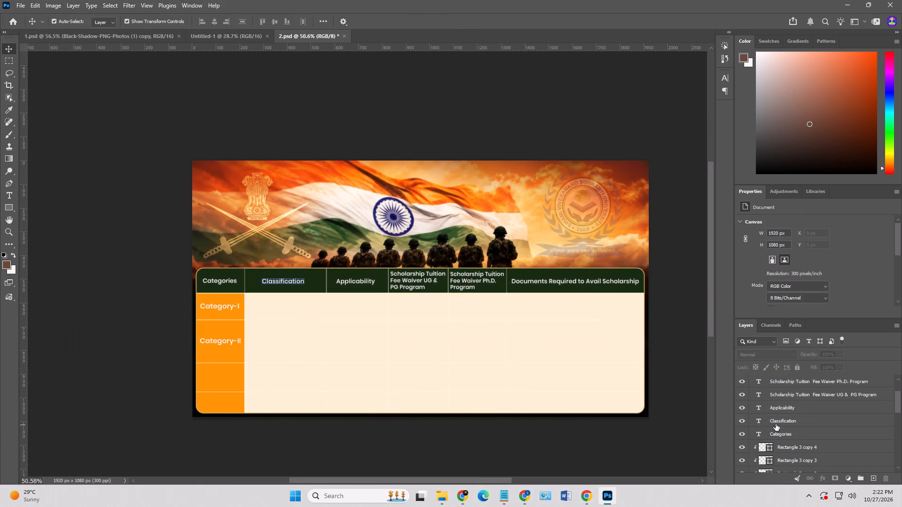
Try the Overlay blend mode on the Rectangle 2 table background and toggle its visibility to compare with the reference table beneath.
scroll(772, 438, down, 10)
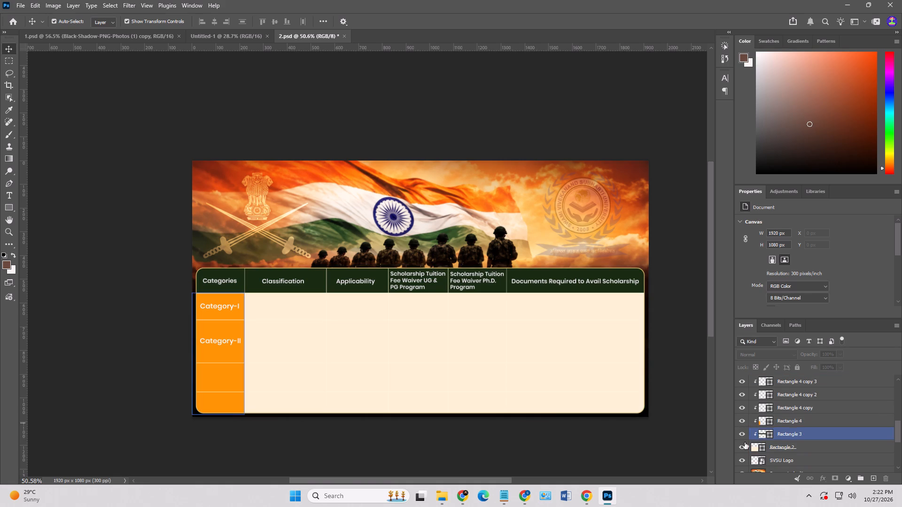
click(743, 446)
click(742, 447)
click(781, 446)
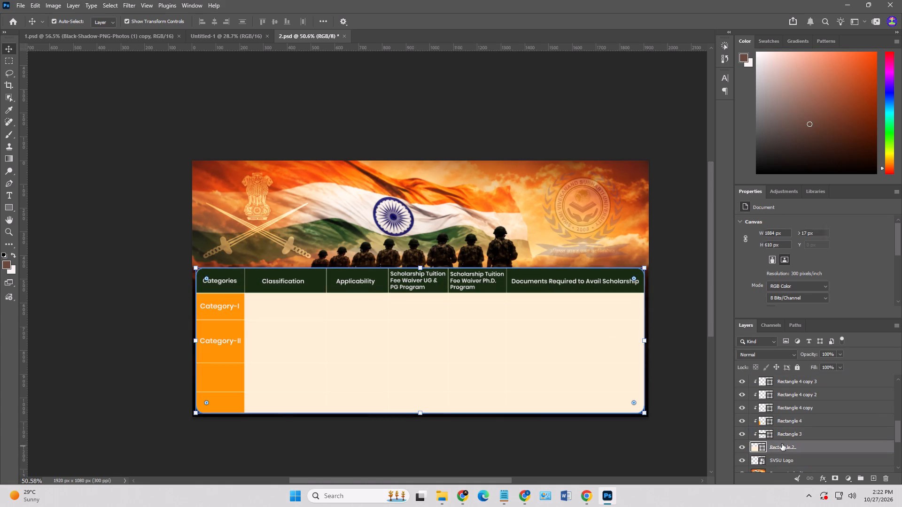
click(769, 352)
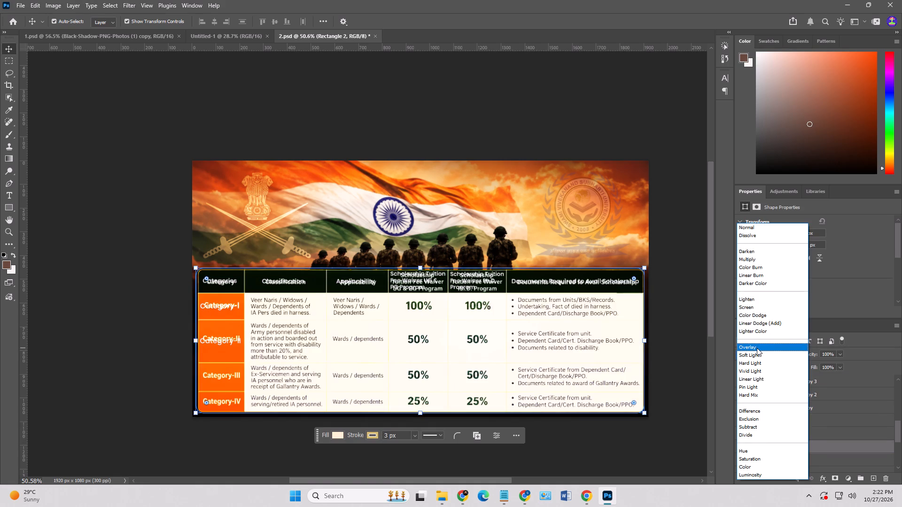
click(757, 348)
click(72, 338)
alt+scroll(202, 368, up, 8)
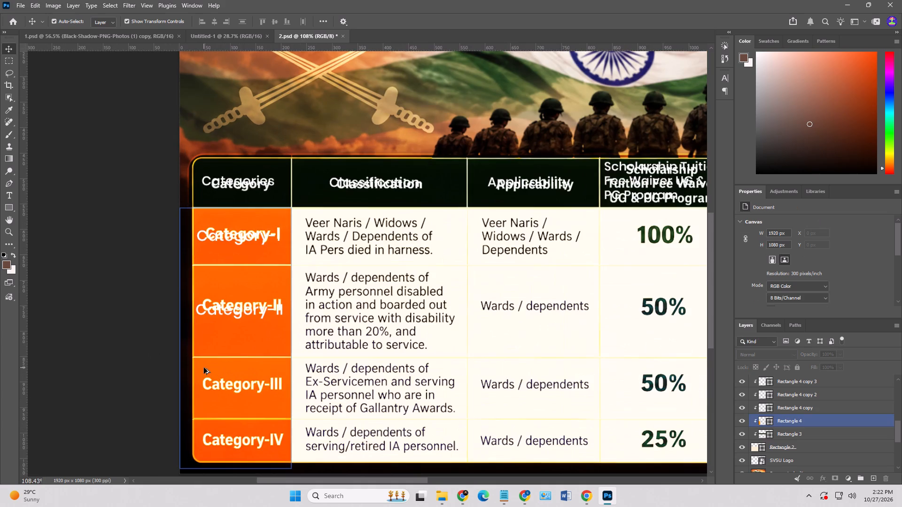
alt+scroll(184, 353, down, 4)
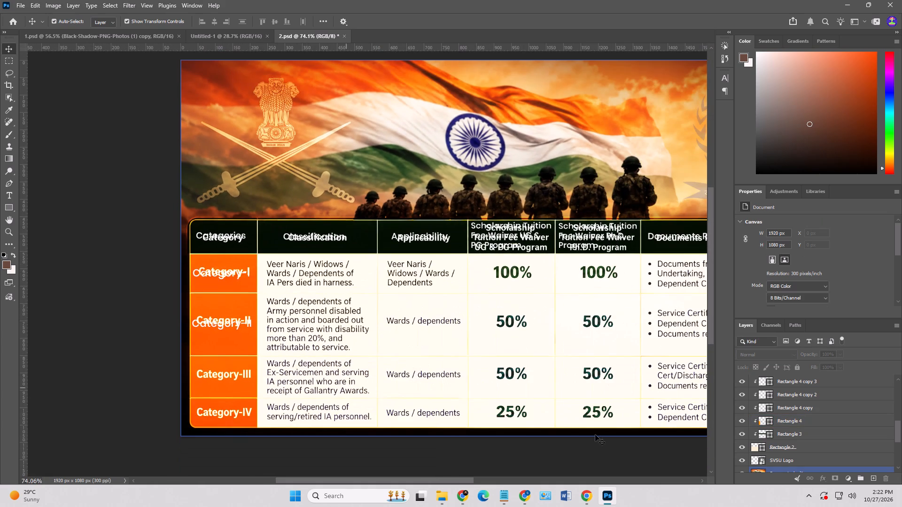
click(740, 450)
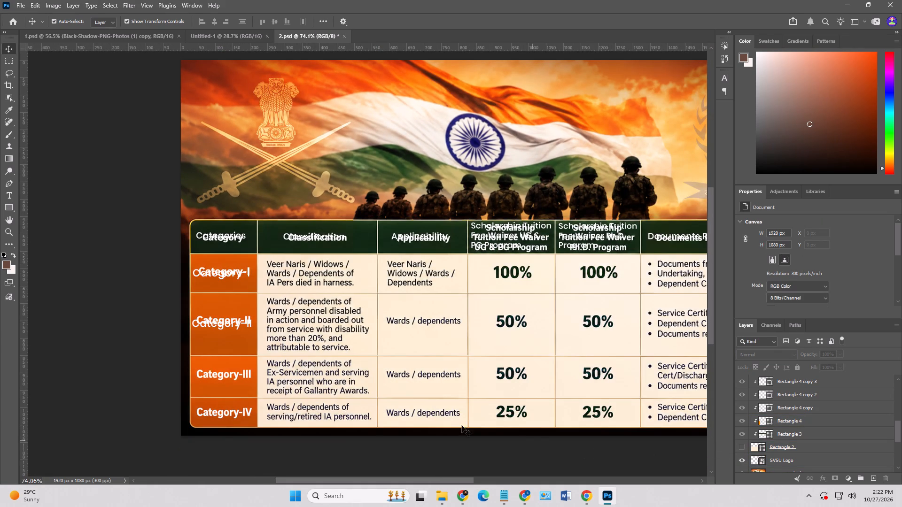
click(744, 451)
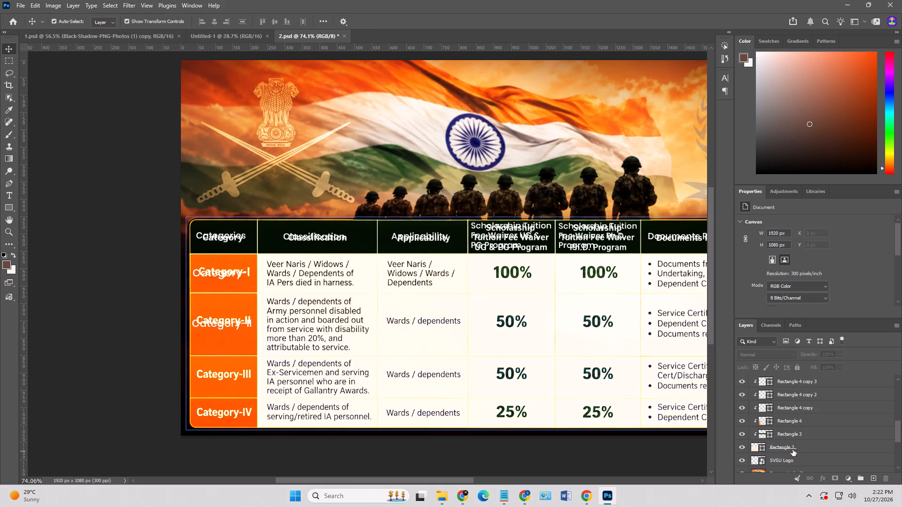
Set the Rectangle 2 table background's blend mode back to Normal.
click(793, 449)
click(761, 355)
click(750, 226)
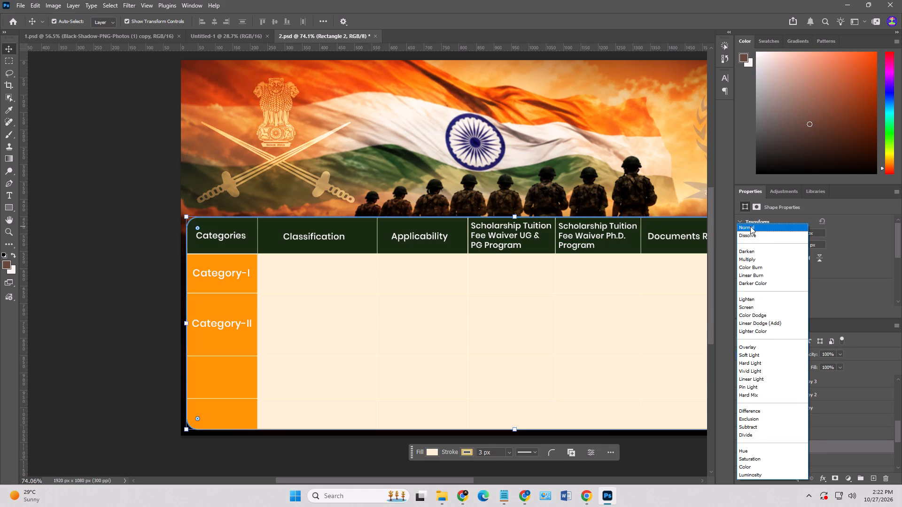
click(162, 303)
Duplicate the Category-II text into the third orange cell, change it to Category-III, and nudge it slightly left.
click(241, 376)
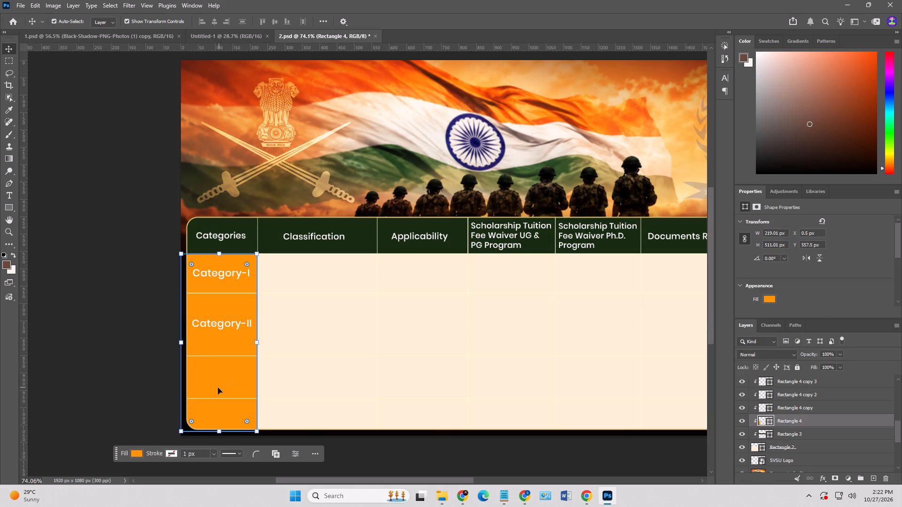
click(220, 326)
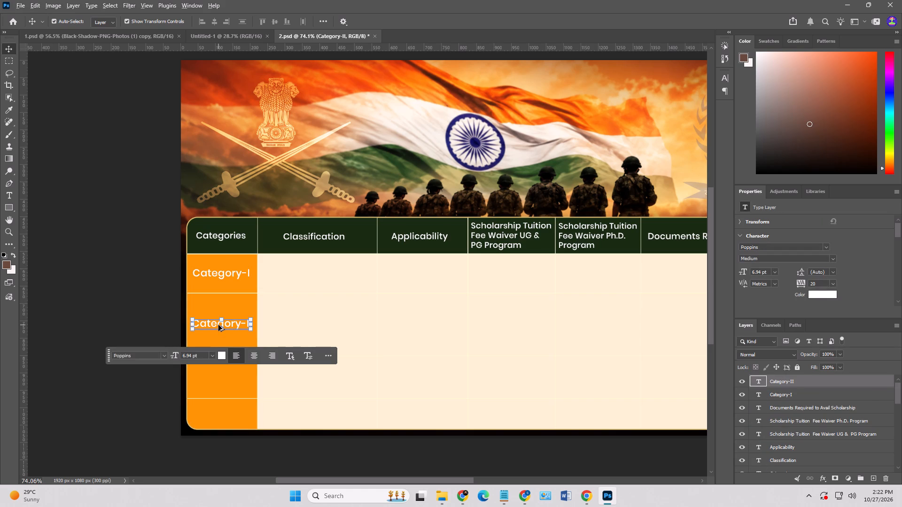
alt+drag(218, 325, 214, 379)
alt+shift+right_click(214, 379)
double_click(241, 378)
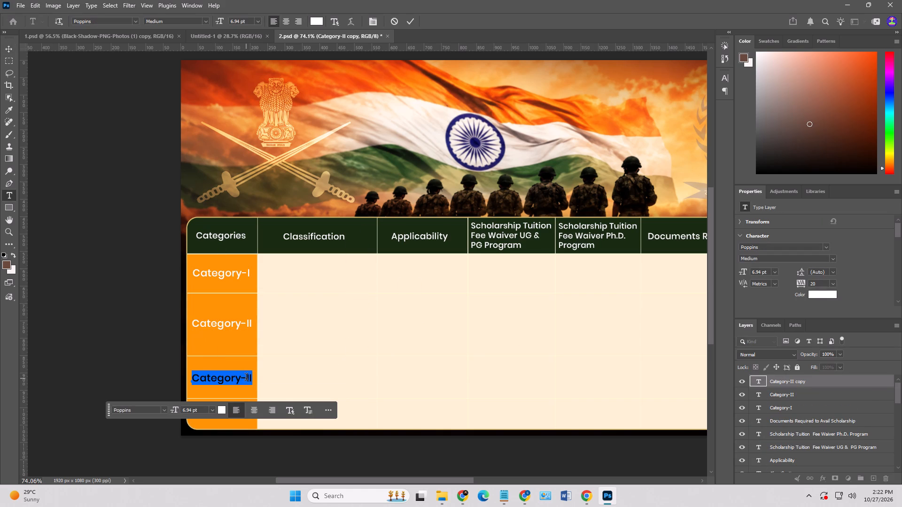
click(246, 378)
key(shift+i)
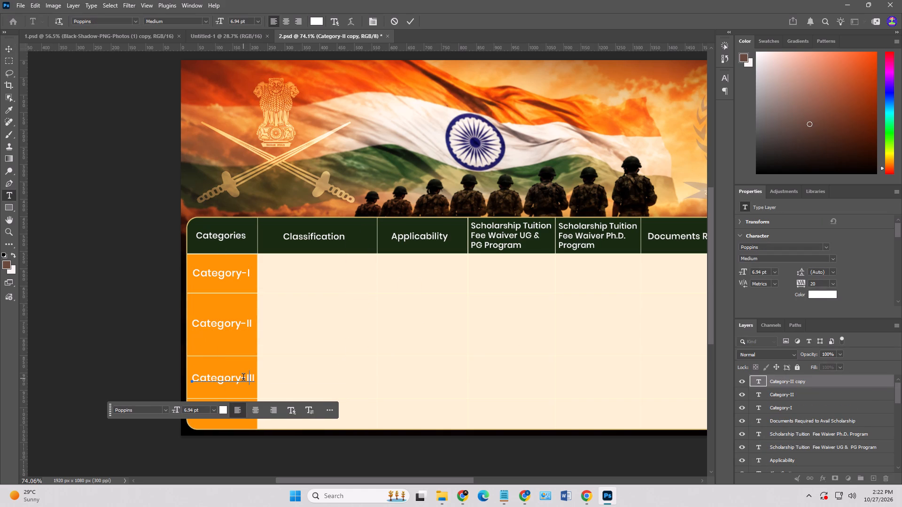
click(13, 48)
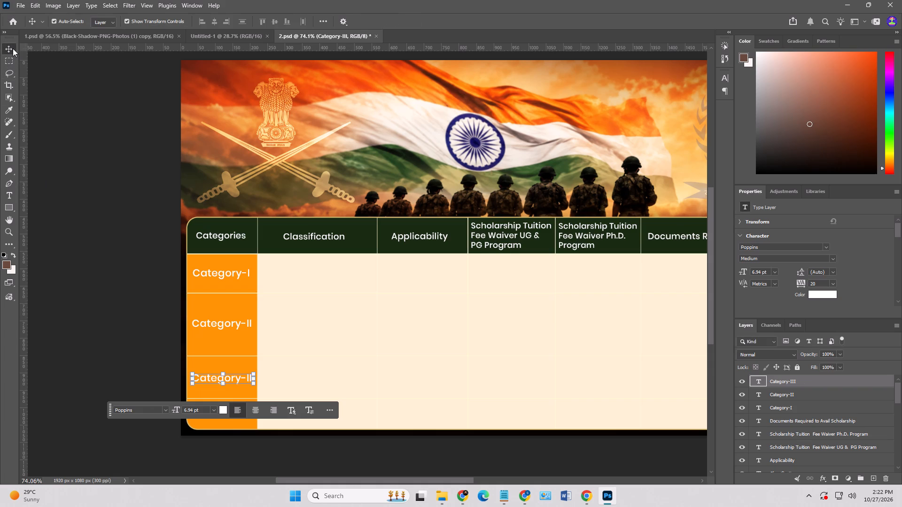
key(Left)
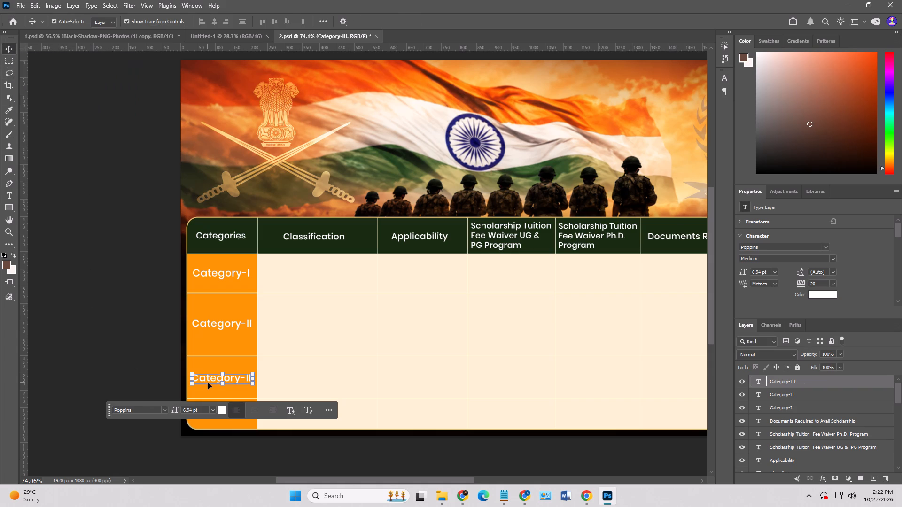
Duplicate the Category-III text into the fourth orange cell and change the copy to Category-IV.
alt+drag(209, 379, 211, 415)
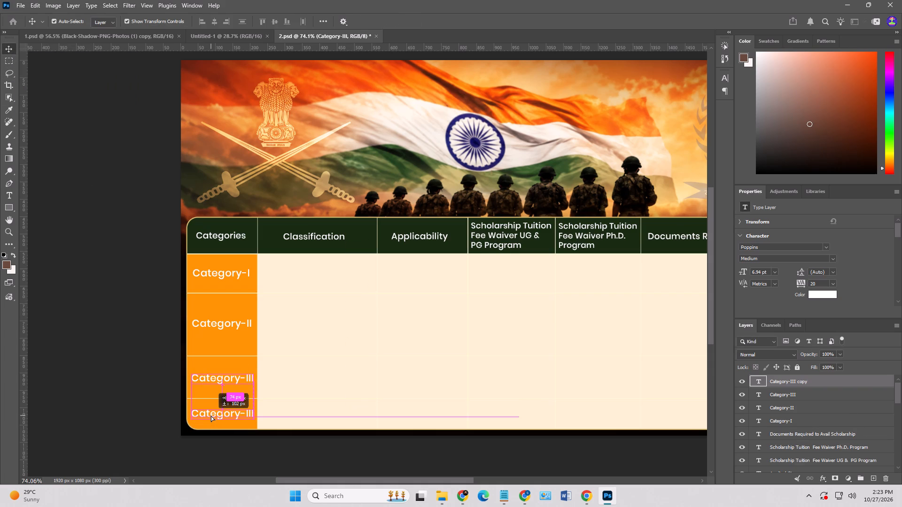
alt+drag(211, 415, 211, 415)
alt+shift+right_click(211, 415)
double_click(210, 414)
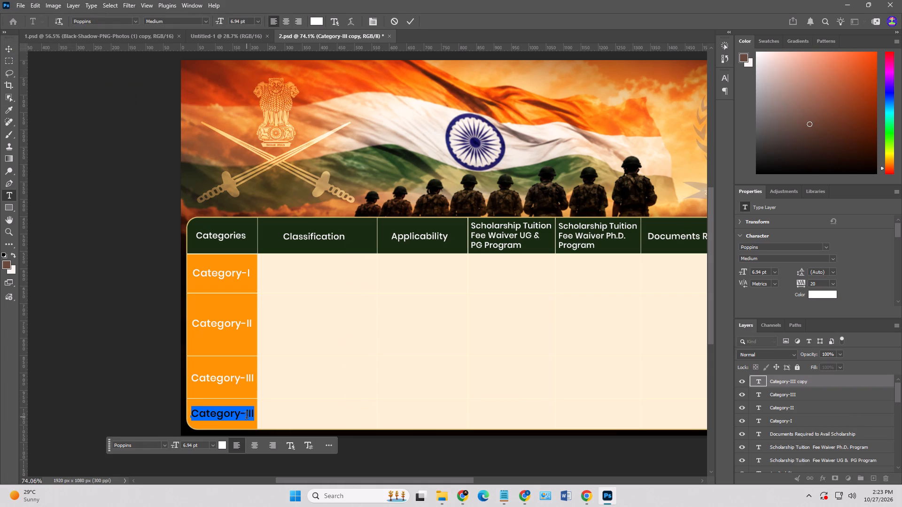
click(252, 415)
key(BackSpace)
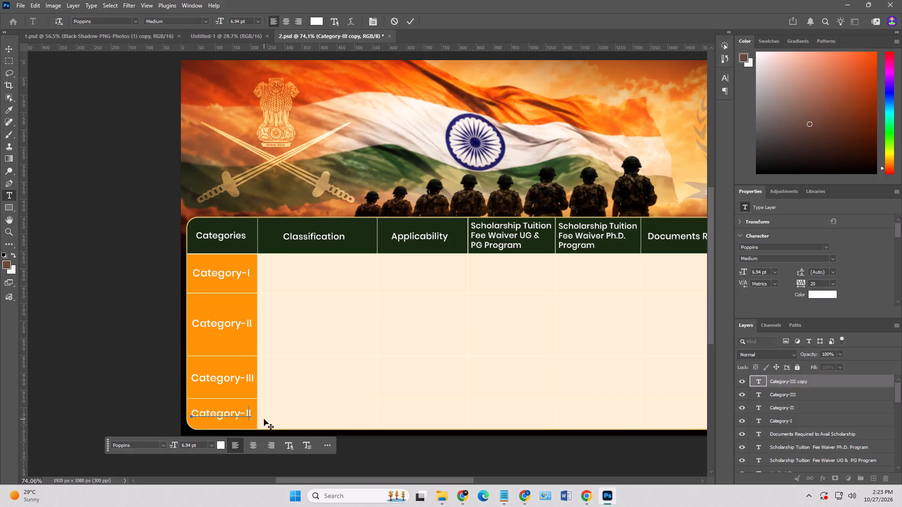
key(BackSpace)
key(Right)
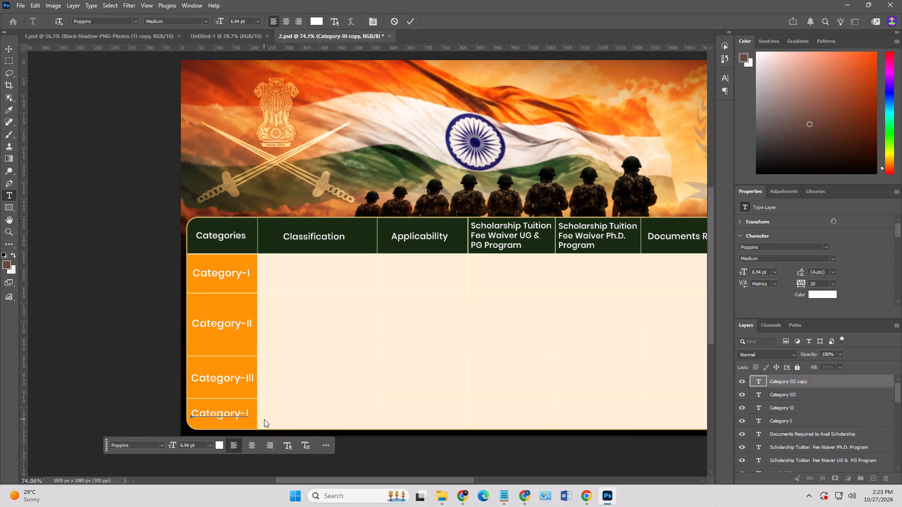
key(shift+v)
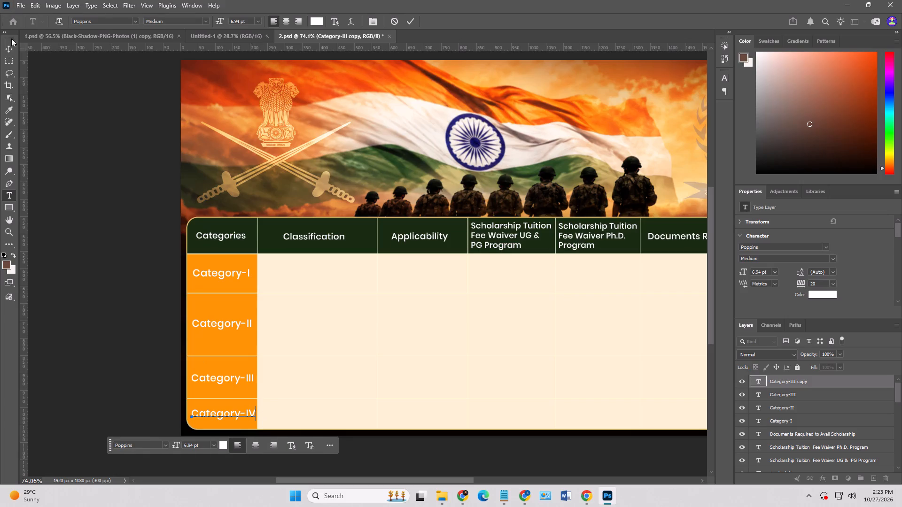
click(6, 49)
click(32, 252)
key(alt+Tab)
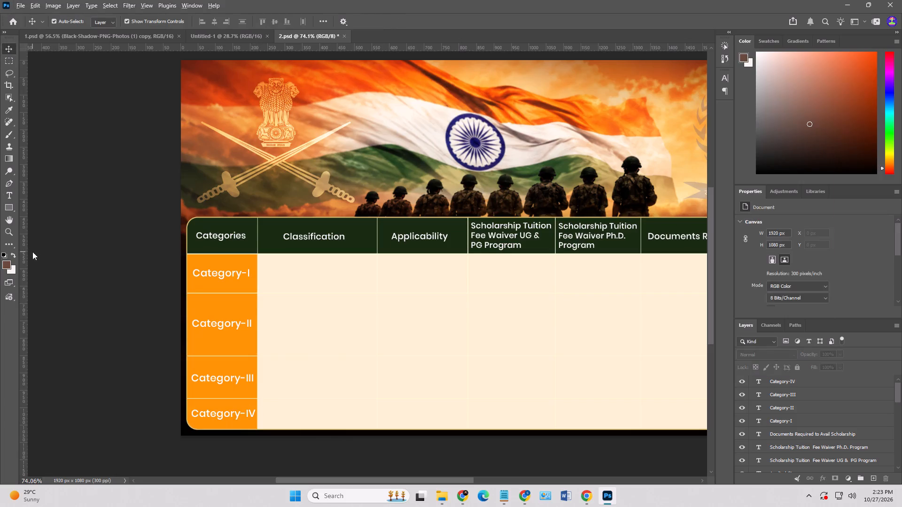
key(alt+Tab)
Nudge the Category-IV text slightly up and left in the fourth orange cell.
click(224, 412)
key(Up)
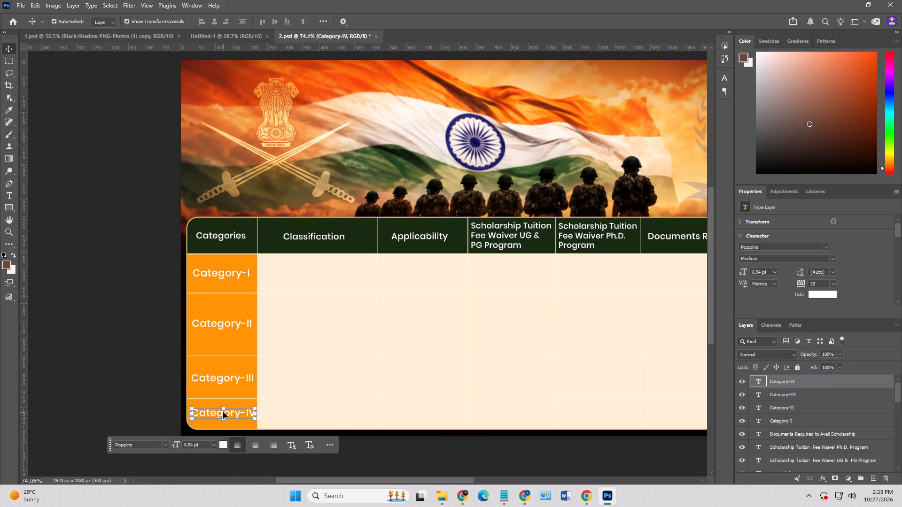
key(Up)
key(Up)
key(Left)
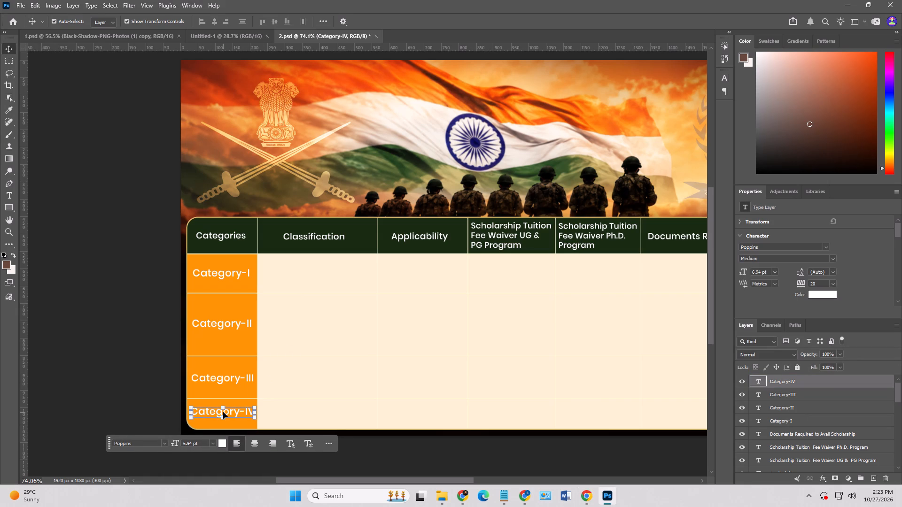
click(81, 367)
Align the left edges of the four labels Category-I to Category-IV.
click(240, 378)
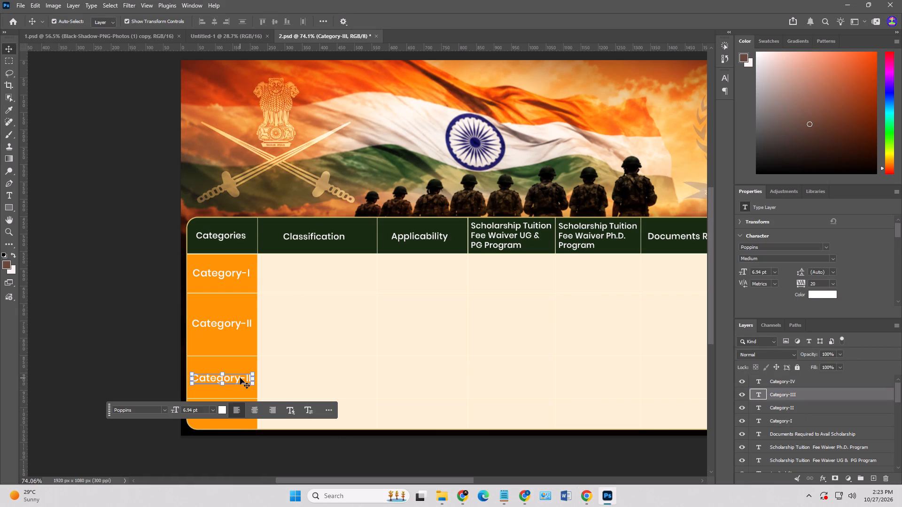
click(786, 421)
shift+click(789, 382)
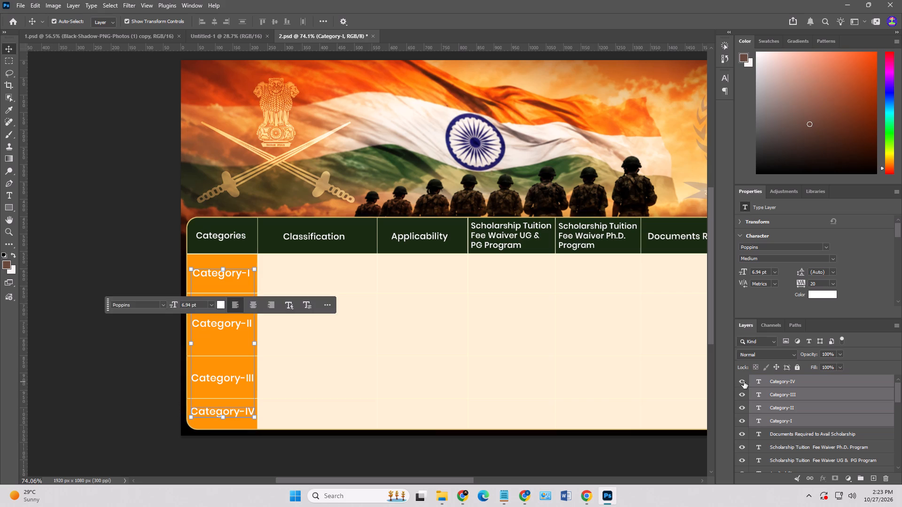
click(202, 20)
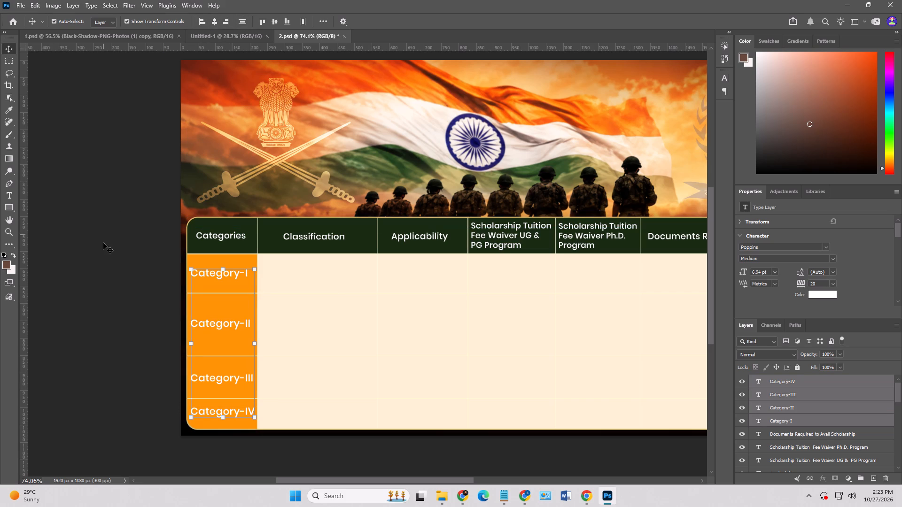
click(106, 256)
click(106, 256)
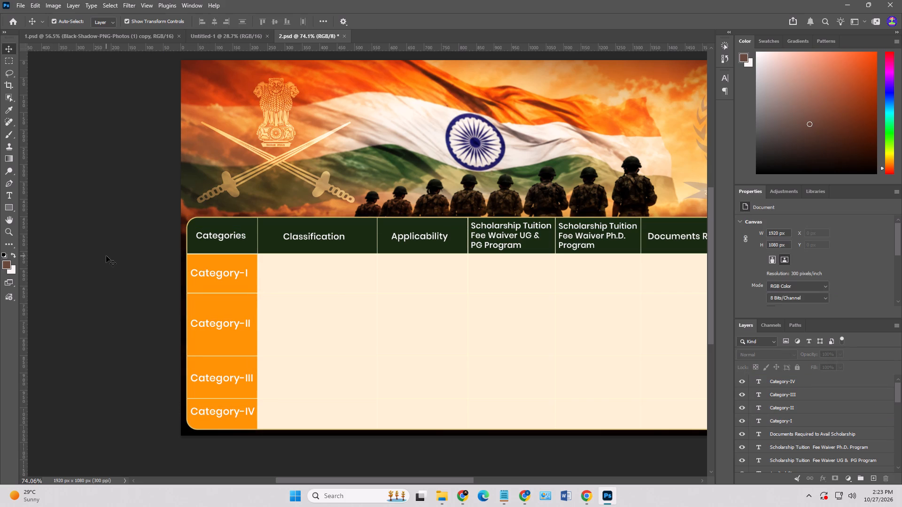
click(106, 256)
Copy the Category-I Classification text from the ChatGPT scholarship table in Chrome and return to Photoshop.
key(alt+Tab)
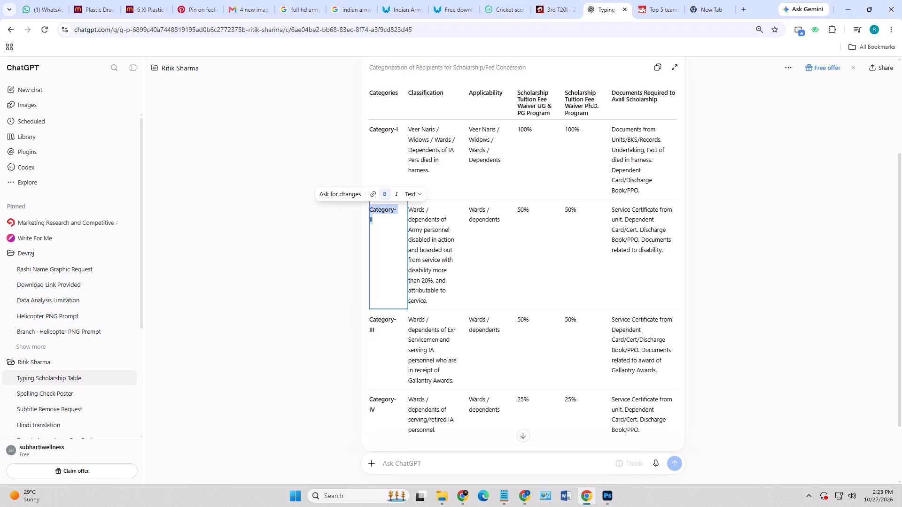
drag(408, 130, 435, 171)
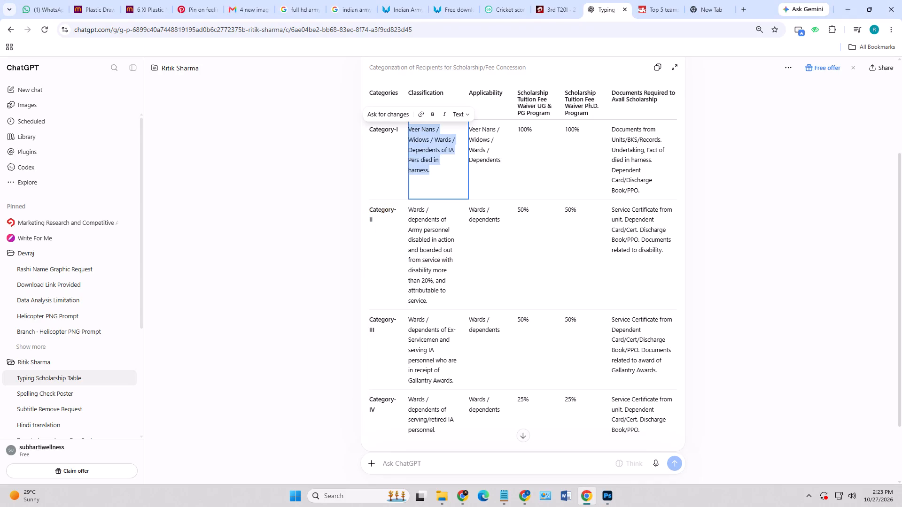
key(ctrl+c)
key(alt+Tab)
Duplicate the Classification header text into the Category-I row below it and replace the copy's wording with the copied classification text.
click(218, 274)
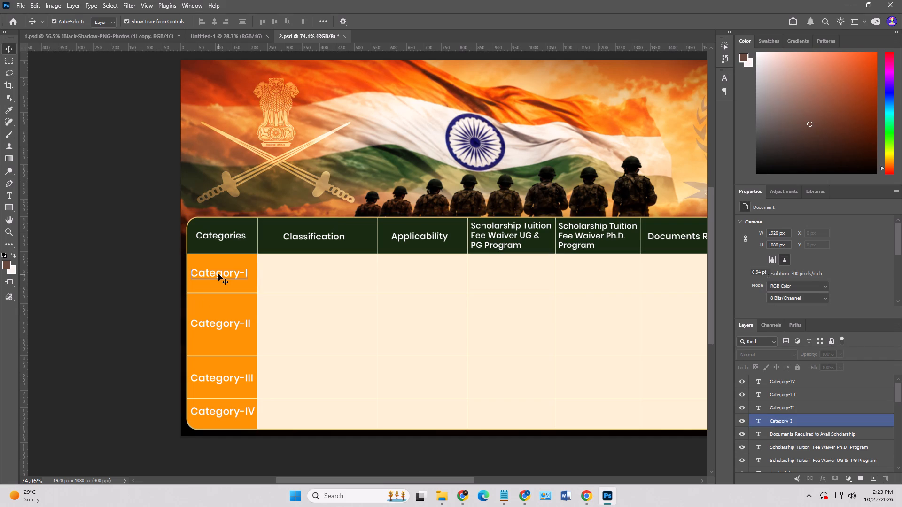
click(302, 235)
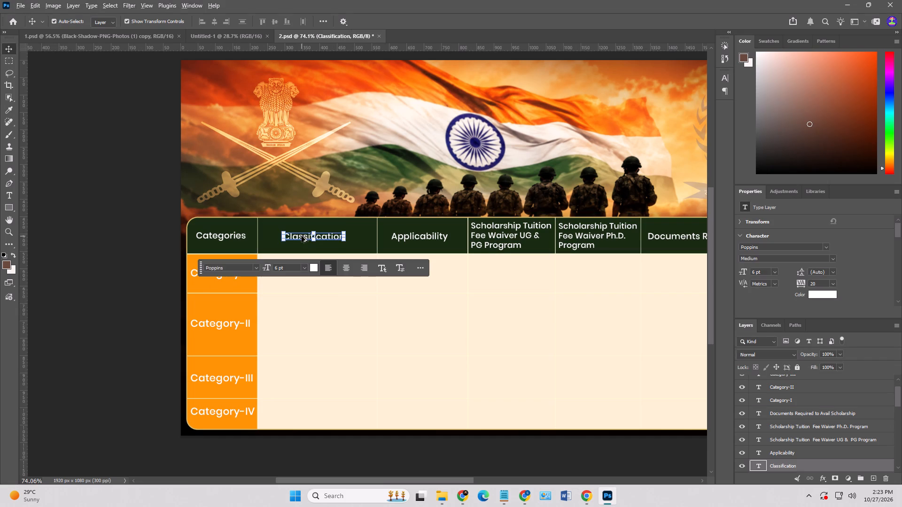
alt+drag(302, 236, 301, 269)
alt+shift+right_click(301, 269)
double_click(301, 269)
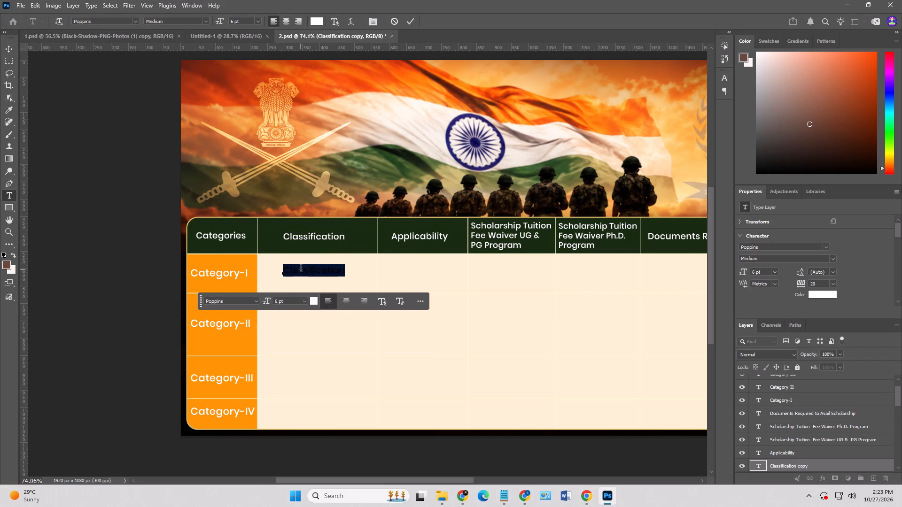
key(ctrl+v)
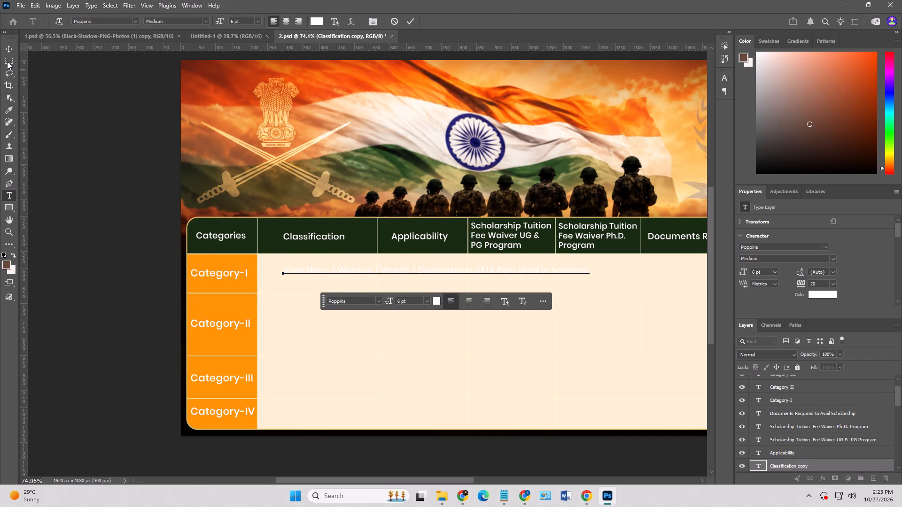
click(7, 50)
Change the Category-I classification text colour to dark maroon #381919.
click(826, 295)
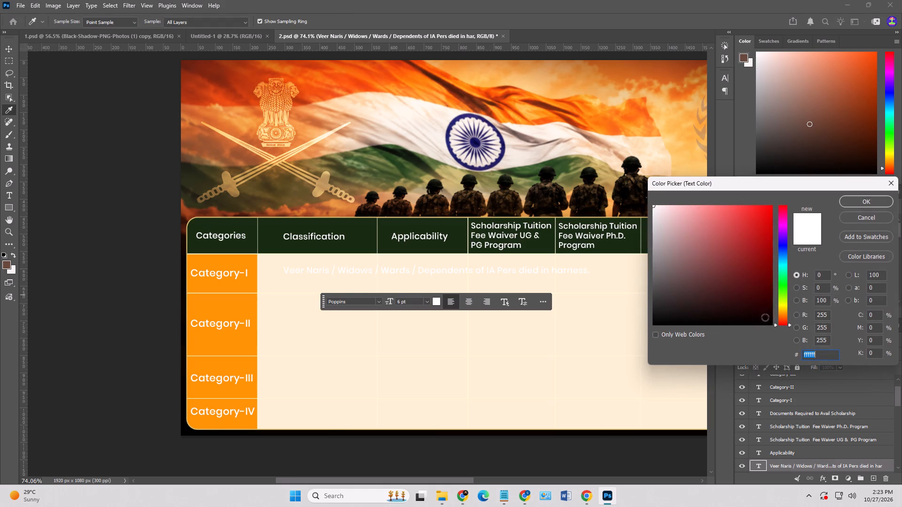
drag(669, 305, 711, 307)
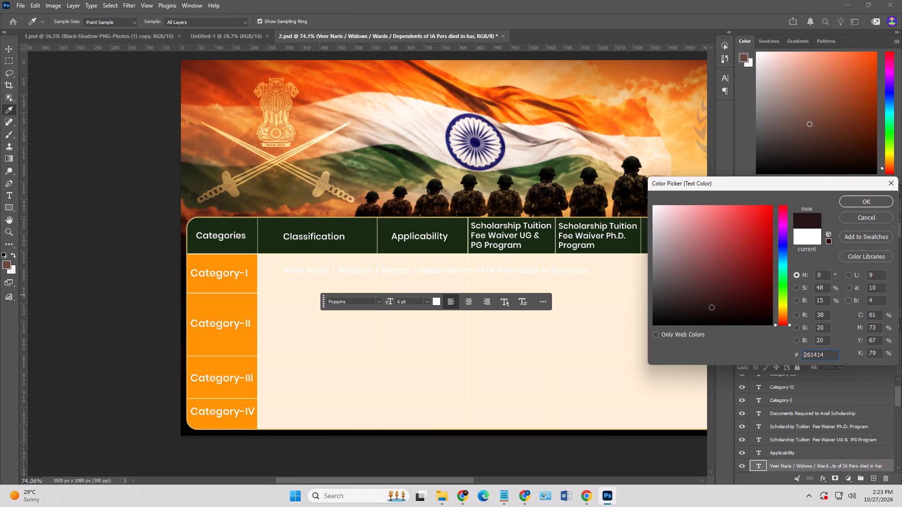
drag(711, 307, 719, 299)
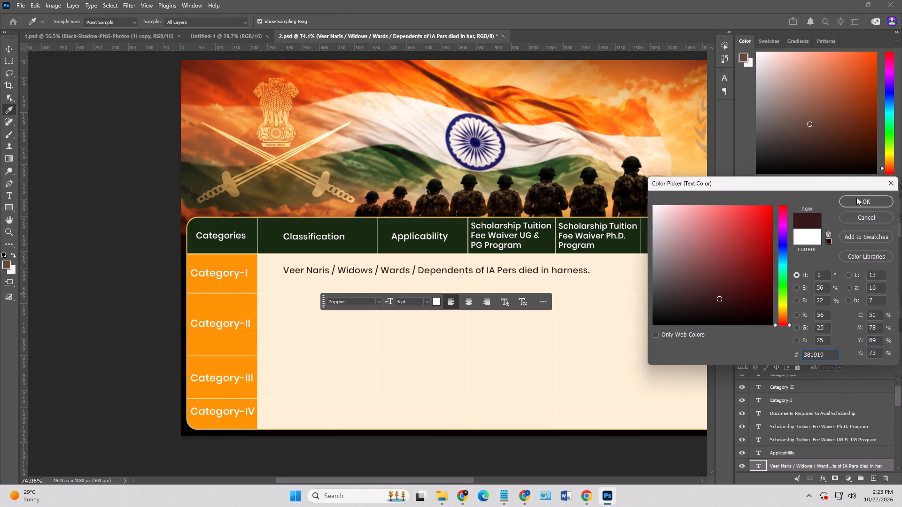
click(856, 197)
Scale the Category-I classification text down to about 4.9 pt and place its start near the upper-left corner of its cell.
alt+scroll(510, 273, up, 3)
drag(511, 270, 491, 267)
drag(599, 277, 575, 277)
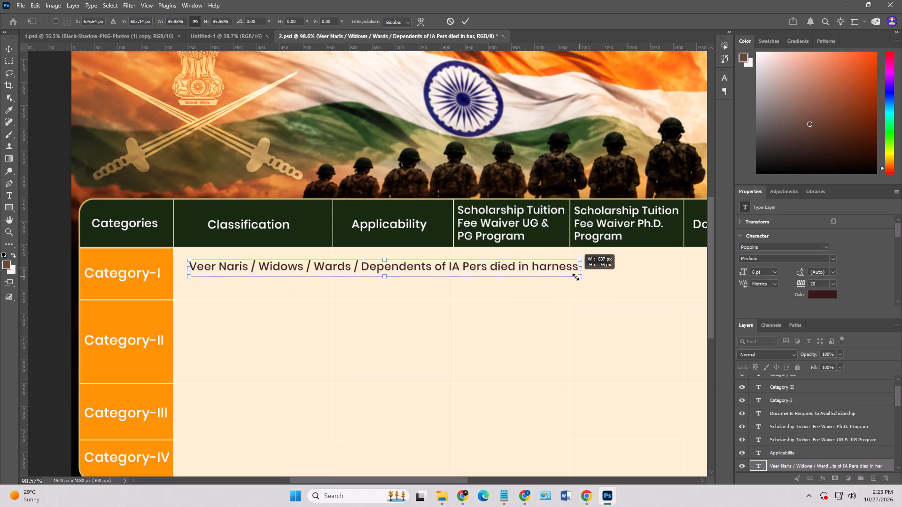
drag(575, 277, 523, 280)
drag(493, 268, 490, 267)
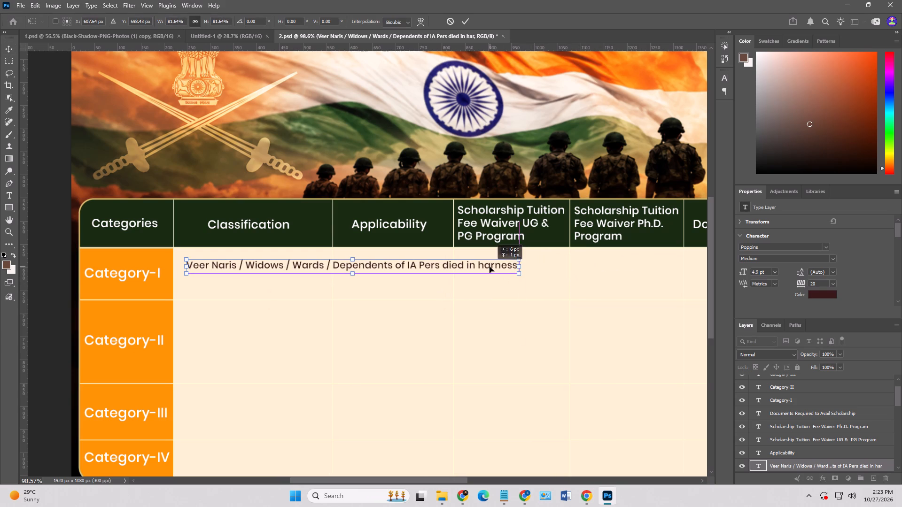
drag(490, 267, 482, 261)
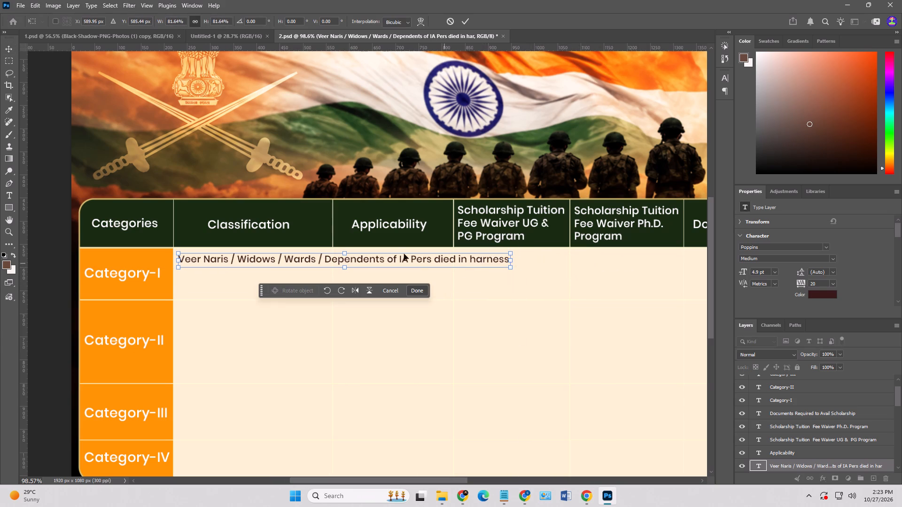
double_click(331, 261)
Break the Category-I classification text into three lines, after "Wards /" and after "died".
double_click(328, 260)
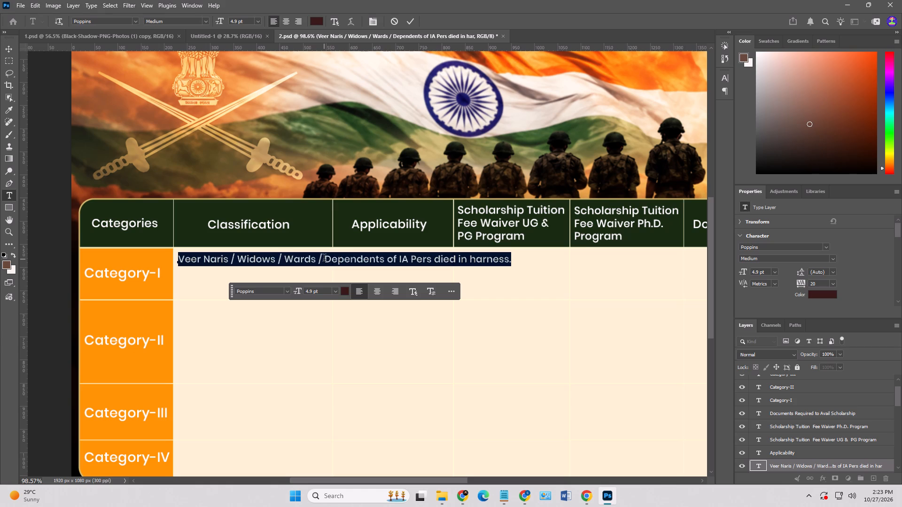
click(324, 259)
key(Return)
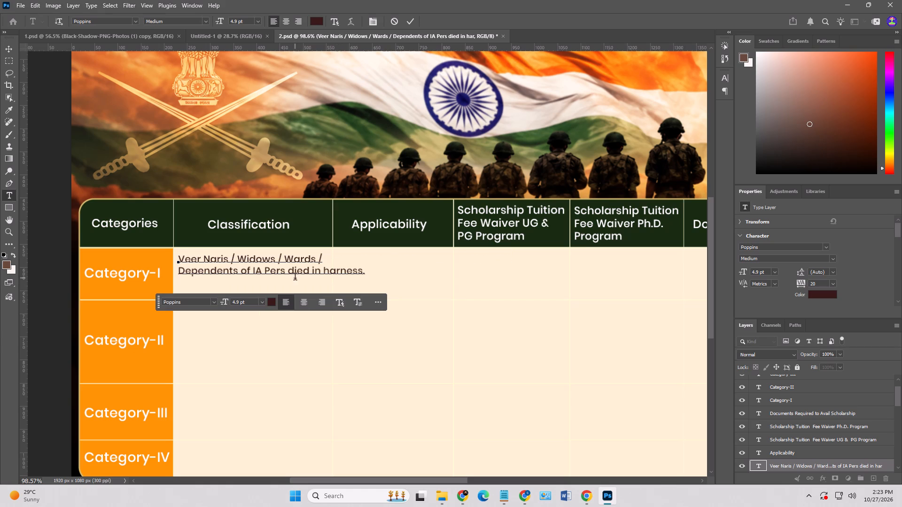
click(313, 275)
key(Return)
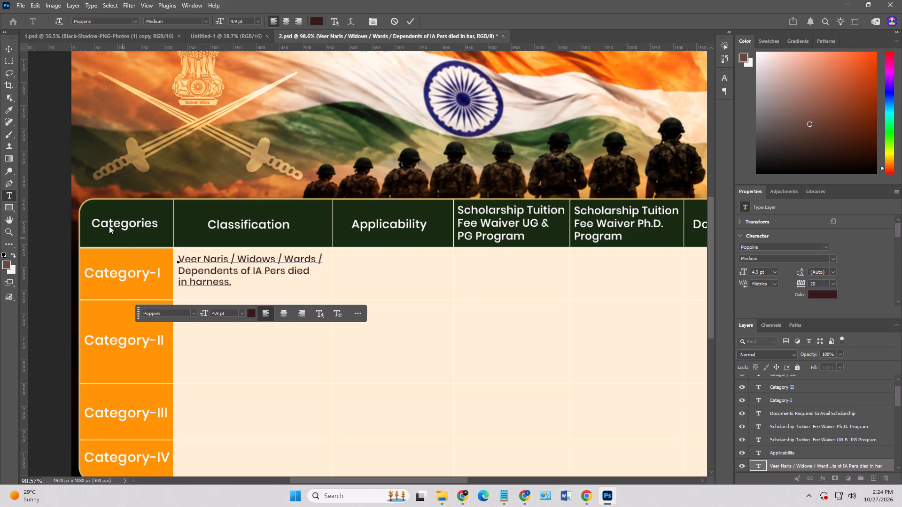
Set the Category-I classification text's leading to 7 pt and centre the block vertically in its cell.
click(4, 51)
drag(243, 272, 243, 277)
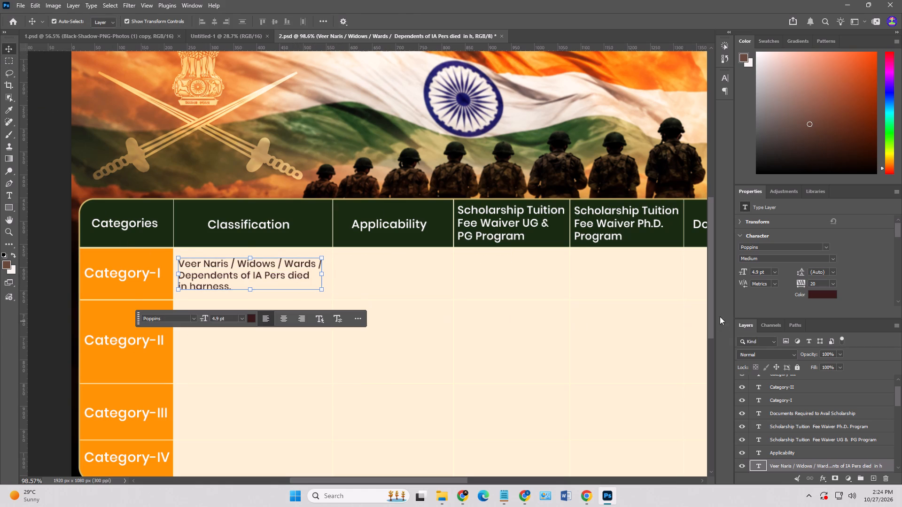
click(802, 274)
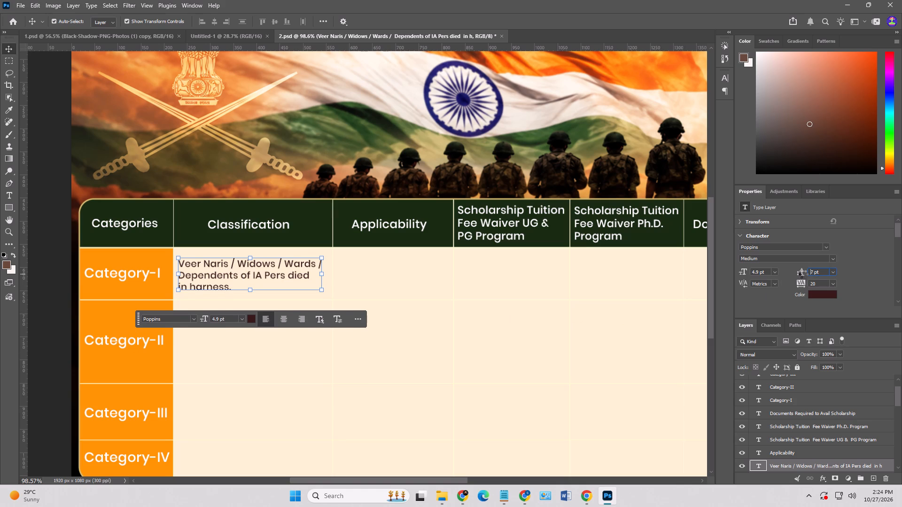
click(280, 277)
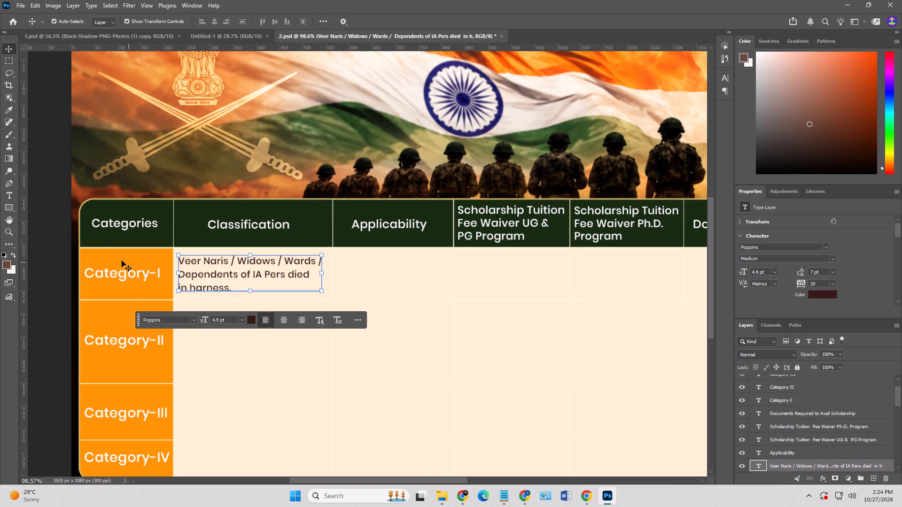
scroll(309, 257, down, 5)
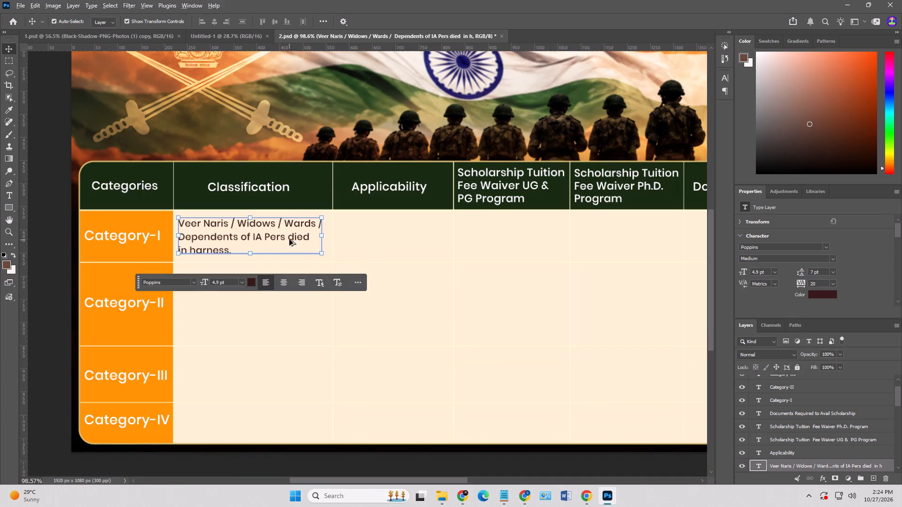
alt+drag(289, 239, 286, 306)
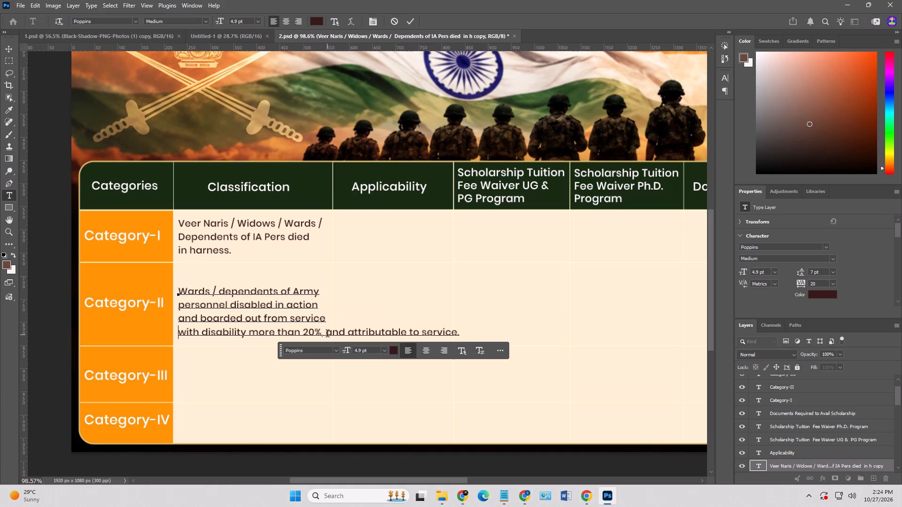
click(327, 335)
key(Return)
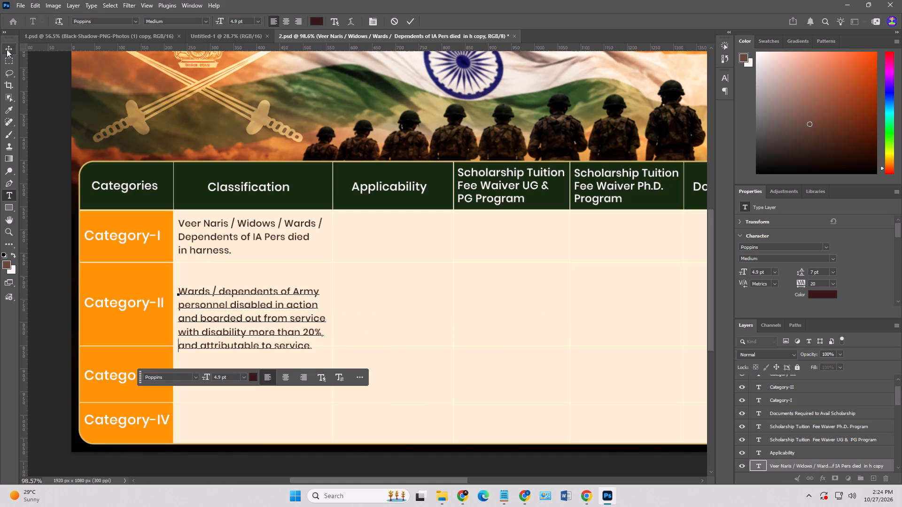
Move the Category-II classification text up to centre it vertically in its cell, left-aligned with the Category-I text.
click(7, 49)
drag(222, 308, 222, 292)
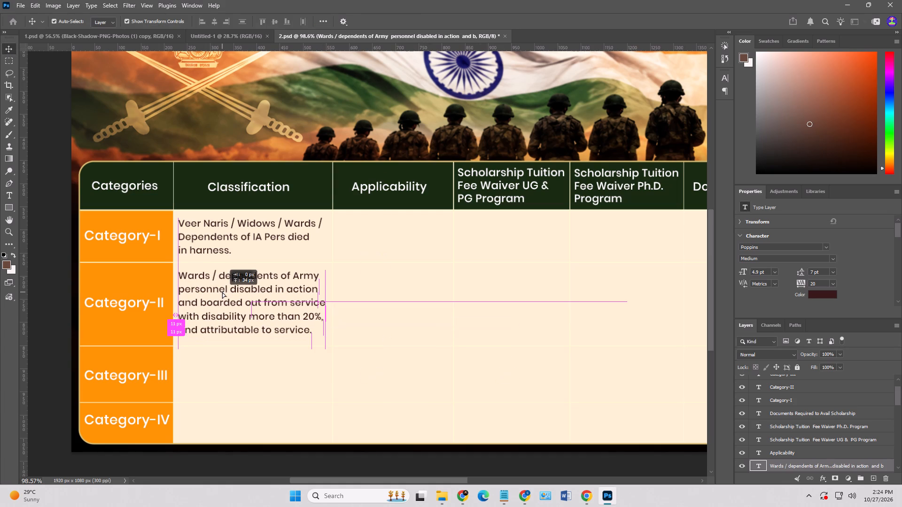
drag(222, 292, 221, 293)
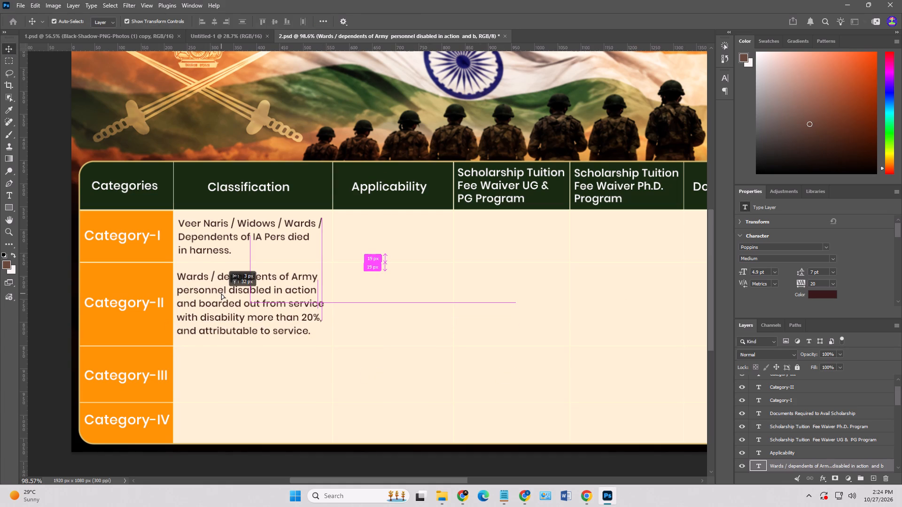
drag(221, 293, 222, 293)
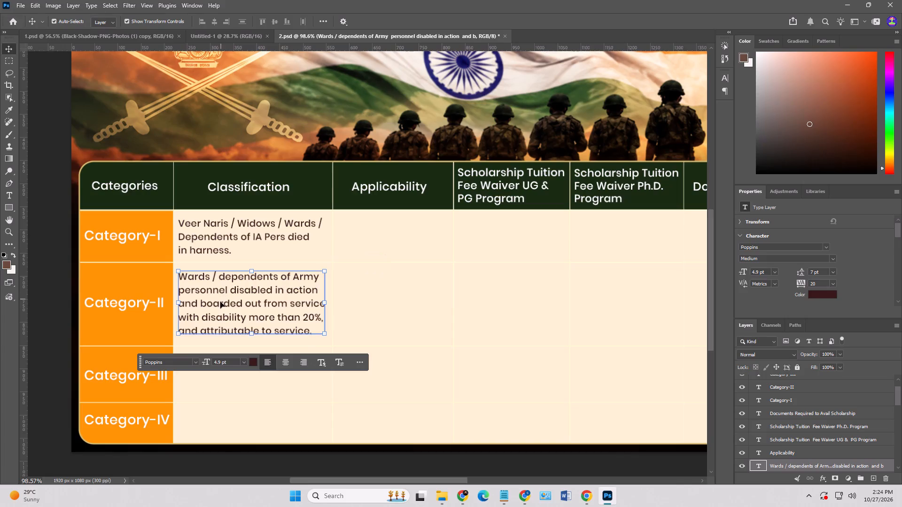
key(Return)
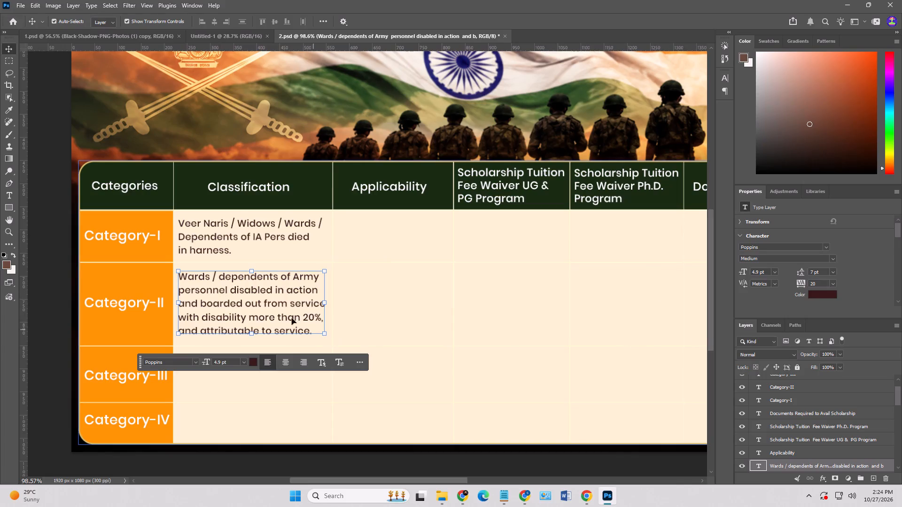
Duplicate the Category-II classification text straight down into the Category-III row's Classification cell.
alt+drag(268, 304, 259, 386)
alt+shift+right_click(259, 386)
Copy the Category-III Classification text from the ChatGPT table in Chrome and replace the new duplicate's wording with it in Photoshop.
key(alt+Tab)
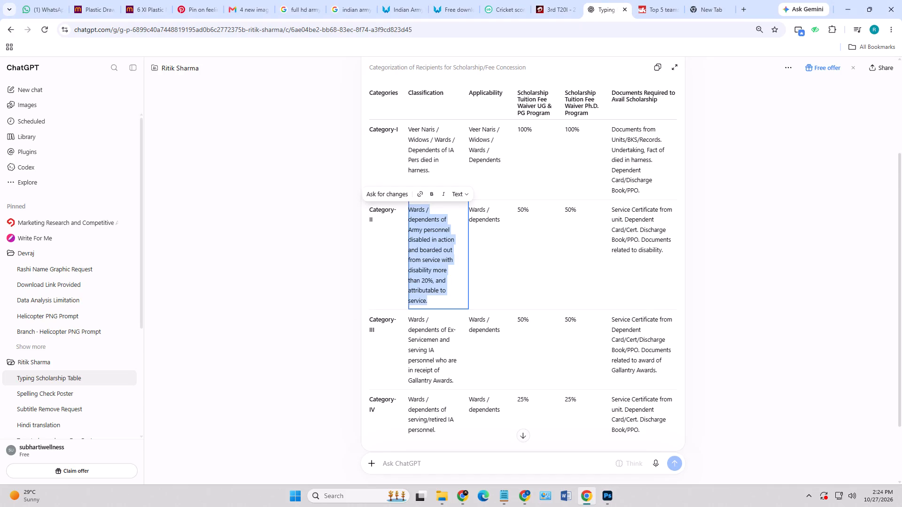
drag(409, 319, 458, 384)
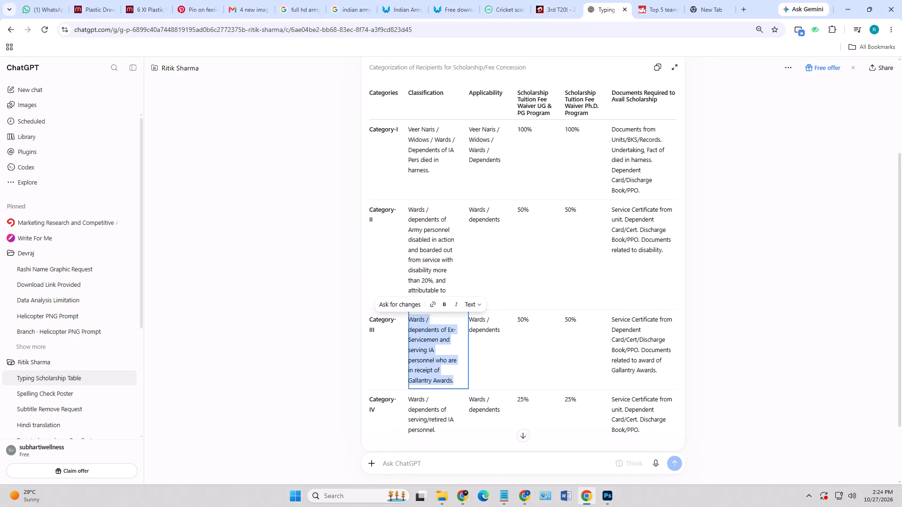
key(ctrl+c)
key(alt+Tab)
double_click(259, 369)
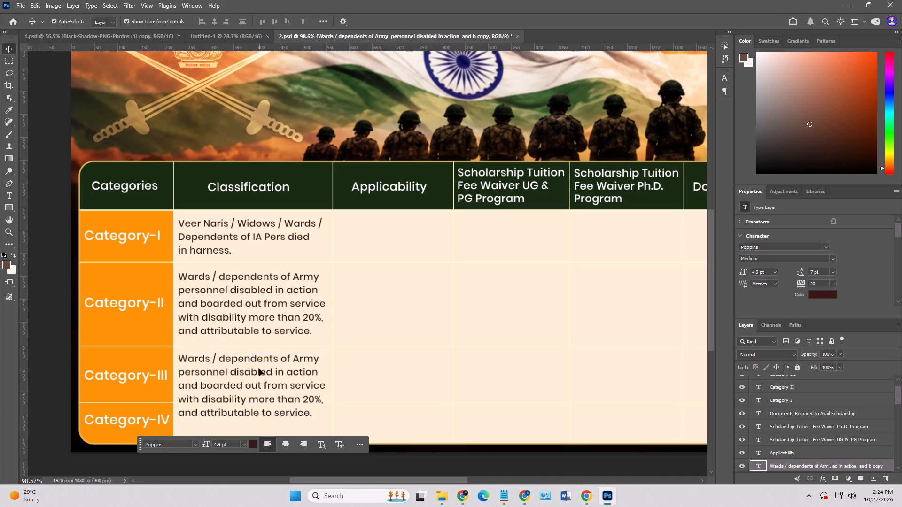
key(ctrl+v)
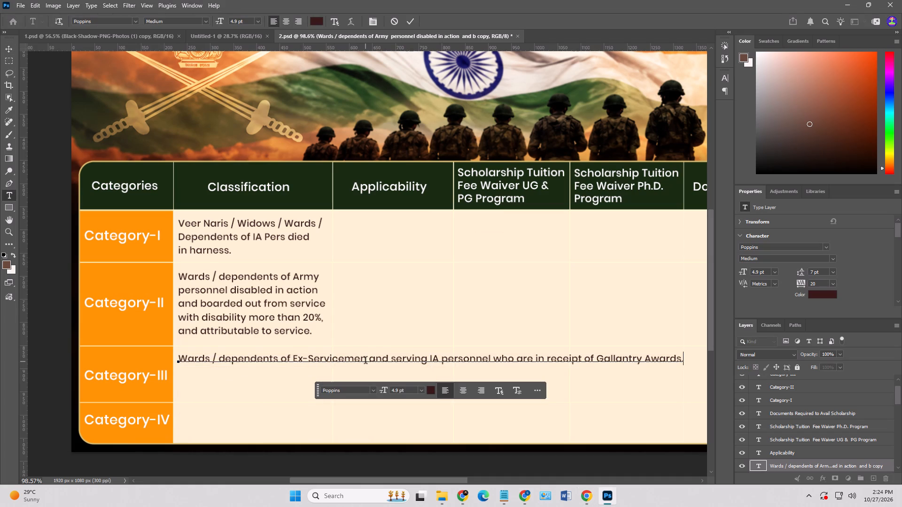
Break the Category-III classification text into four lines, after "dependents of", "serving IA" and "receipt".
click(295, 359)
key(Return)
click(328, 376)
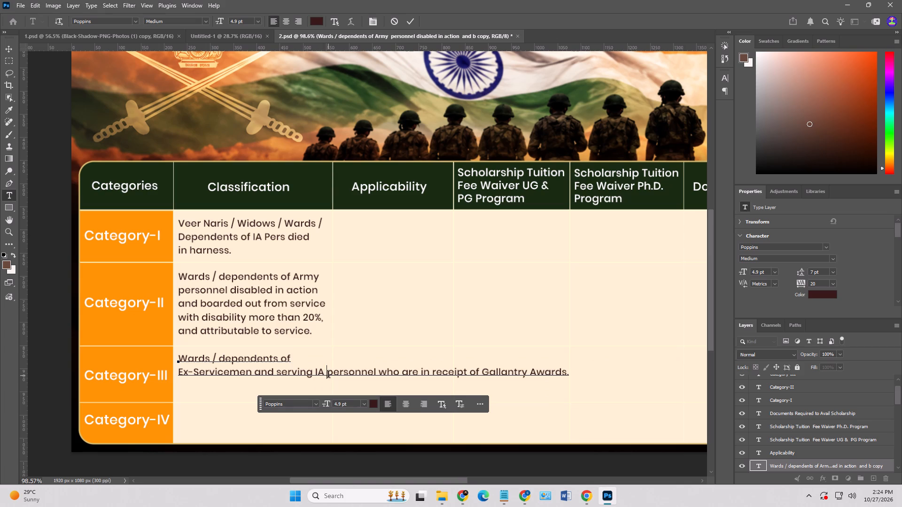
key(Return)
click(323, 388)
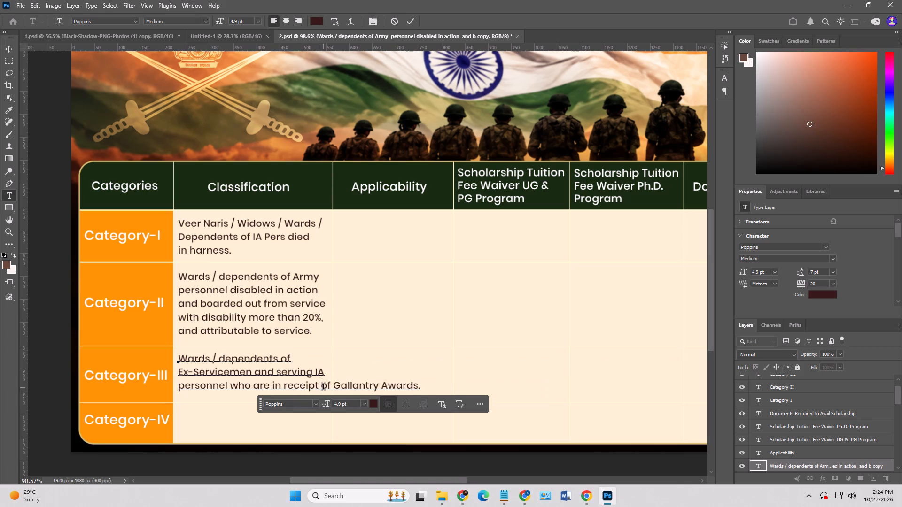
key(Return)
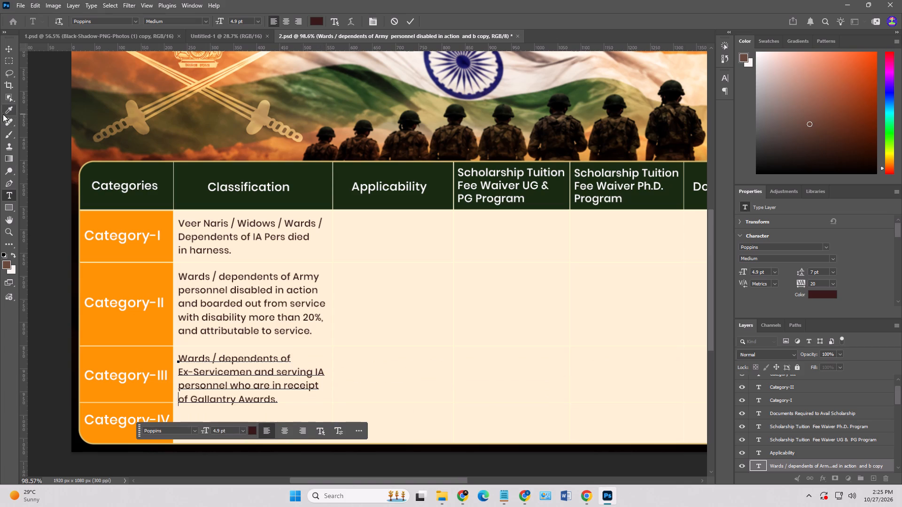
Nudge the Category-III classification text slightly up to centre it in its cell.
click(7, 48)
click(236, 383)
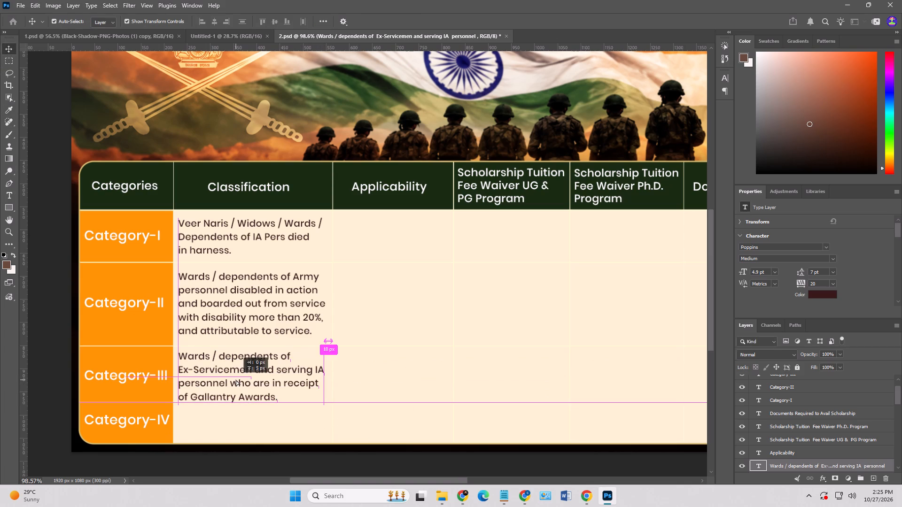
Nudge the Category-III classification text up about 6 px, keeping it lined up with the left edge of the Category-II text.
click(55, 319)
scroll(308, 364, down, 4)
alt+scroll(335, 335, down, 4)
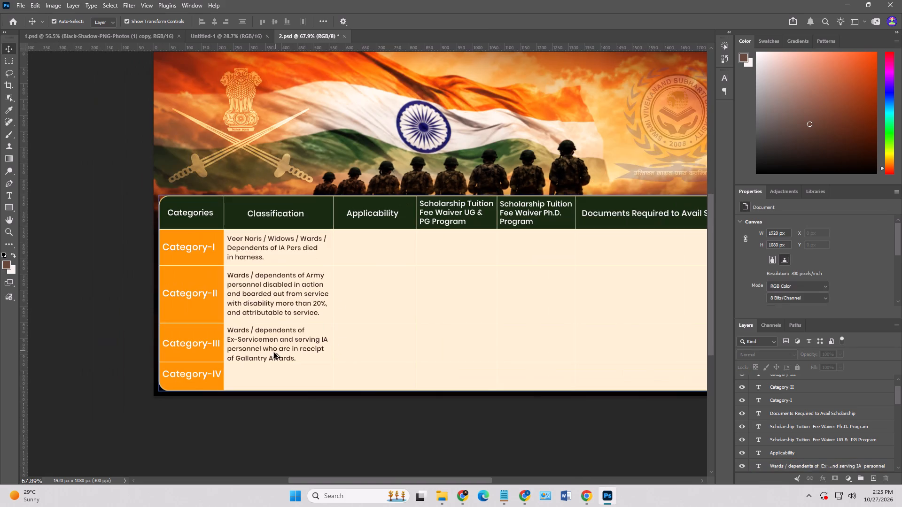
alt+scroll(269, 353, up, 11)
drag(267, 341, 263, 337)
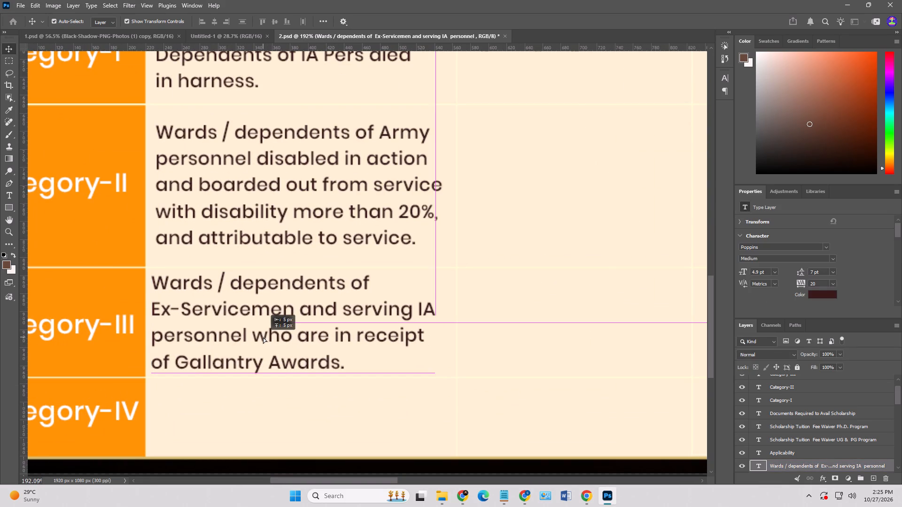
drag(263, 337, 265, 336)
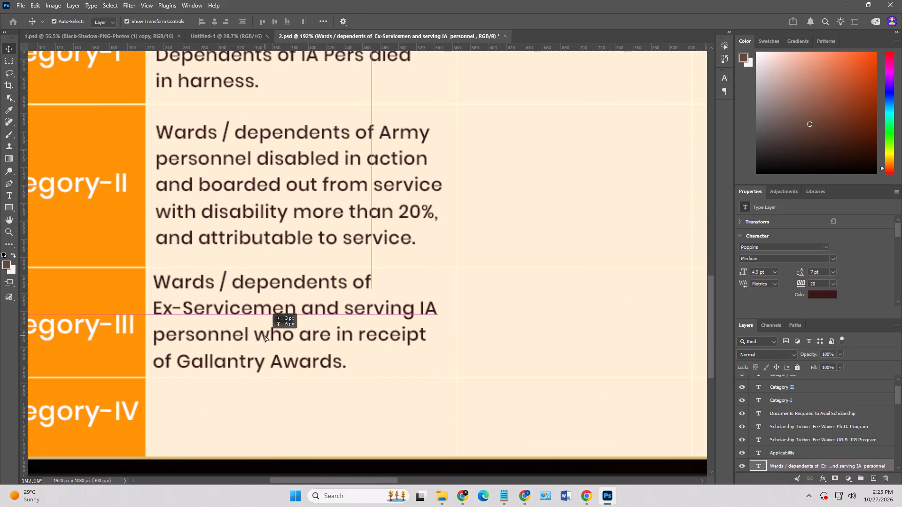
drag(265, 336, 267, 336)
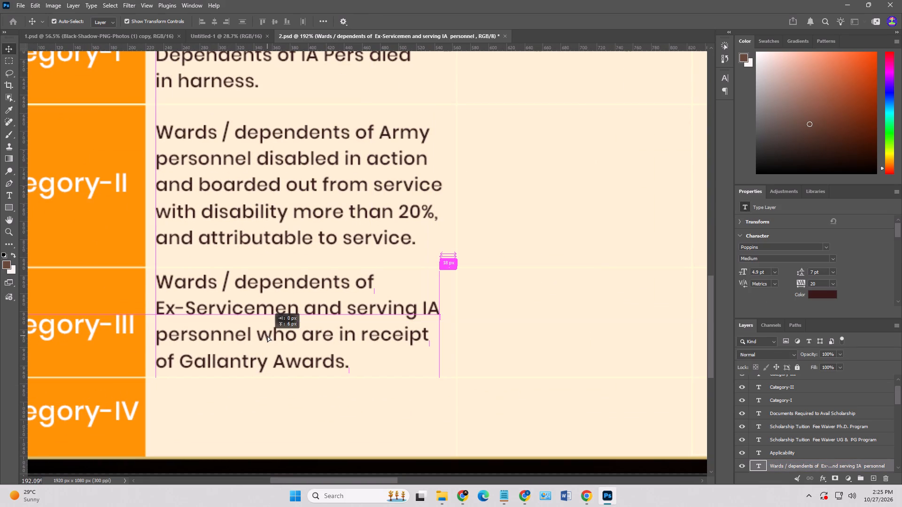
drag(267, 336, 267, 336)
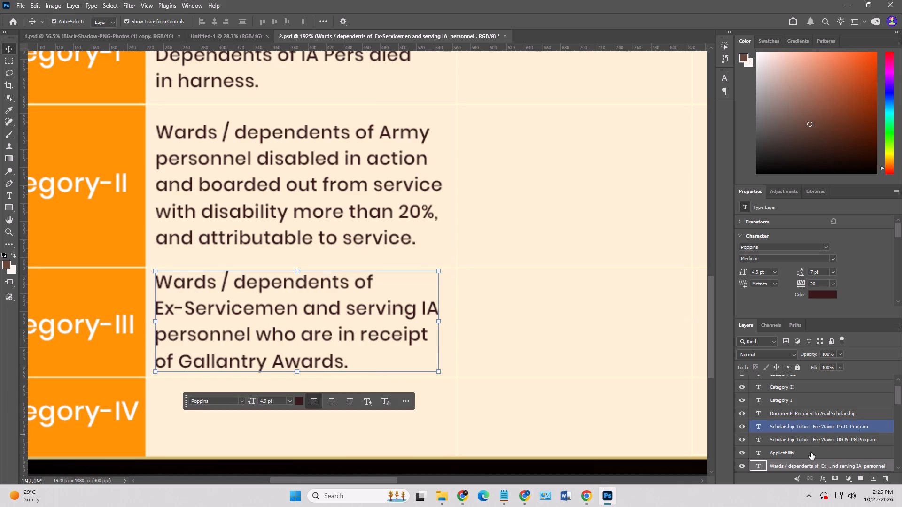
Set the font size of the Category-I, Category-II and Category-III classification texts together to 4.5 pt.
scroll(804, 453, down, 3)
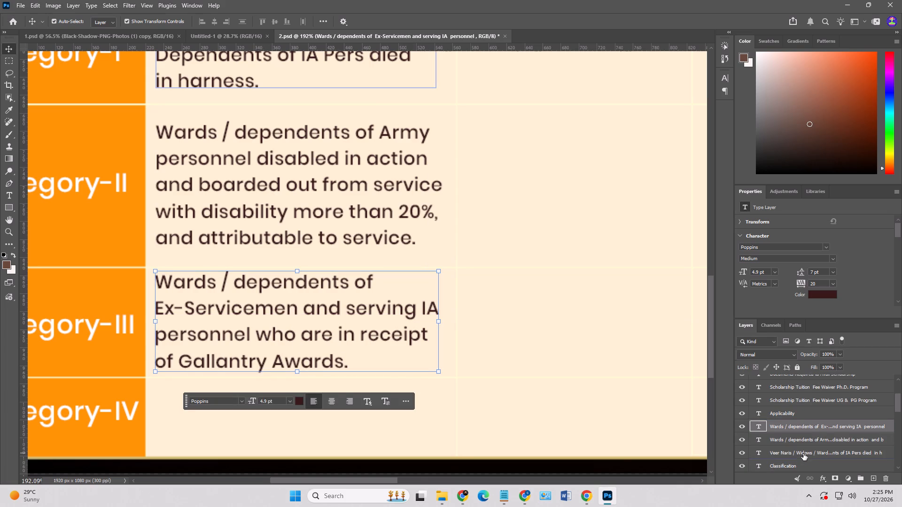
shift+click(803, 453)
scroll(455, 337, up, 9)
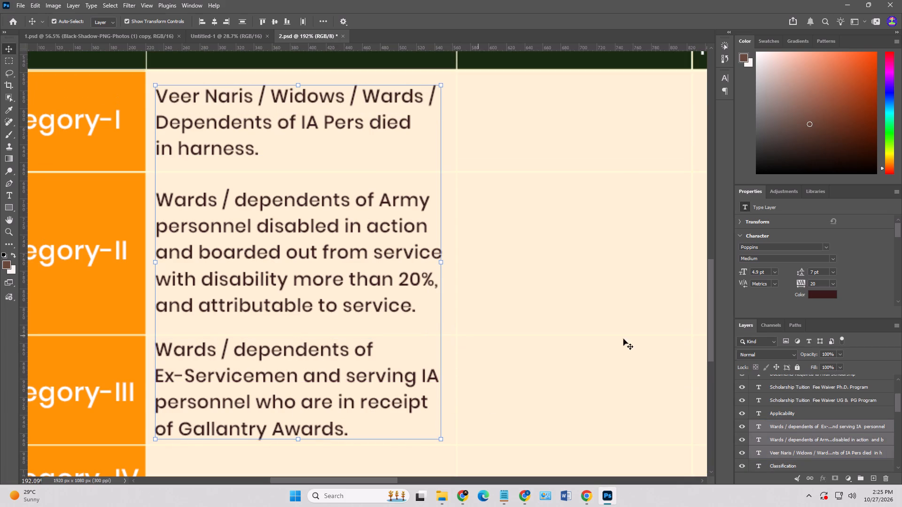
drag(769, 273, 731, 274)
drag(731, 274, 720, 275)
text(4.5)
key(Return)
Shift the three classification texts together about 6 px to the right within the Classification column.
alt+scroll(418, 298, down, 6)
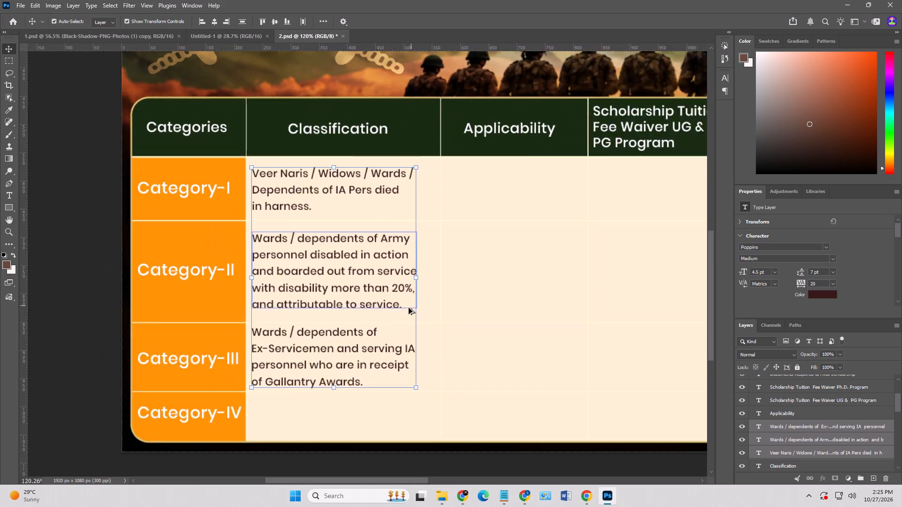
alt+scroll(409, 308, down, 1)
click(354, 292)
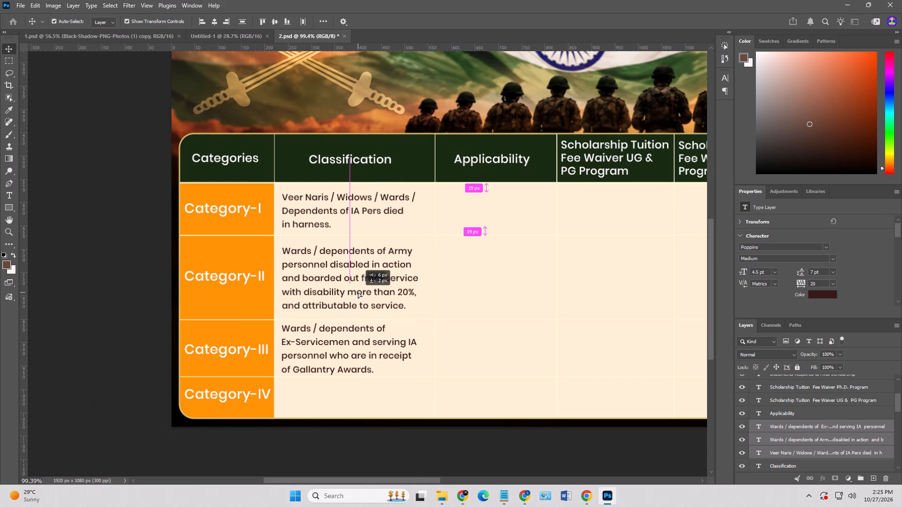
click(672, 451)
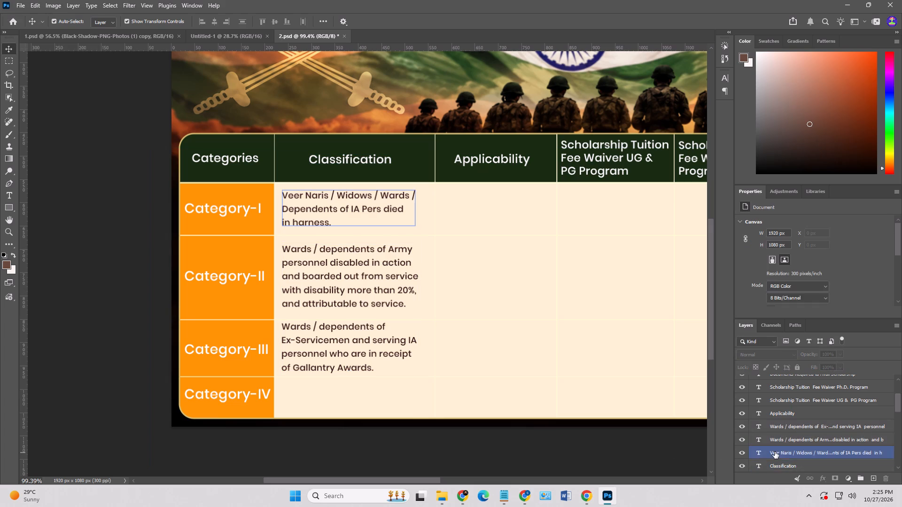
Preview the Overlay blend mode on the Rectangle 2 layer to compare the table with the reference design beneath it.
scroll(775, 452, down, 15)
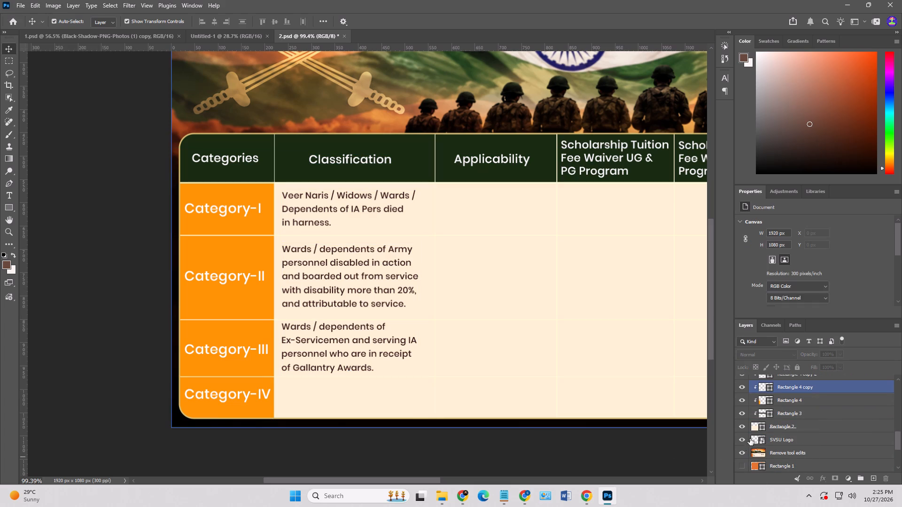
click(776, 425)
click(777, 353)
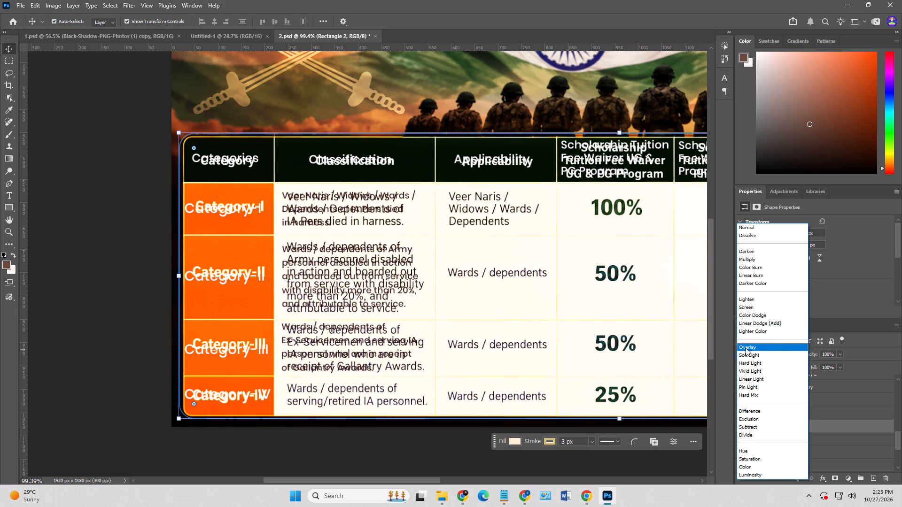
click(118, 253)
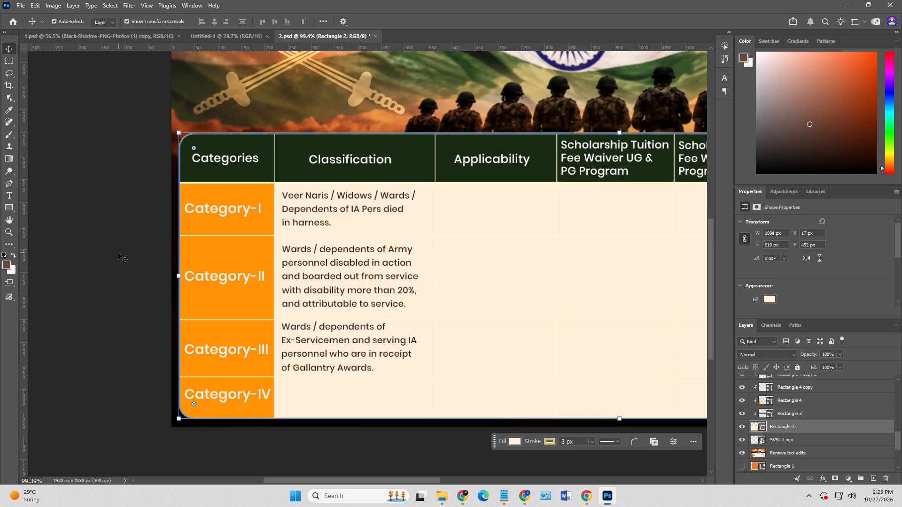
Set the Category-III classification text's leading to 6 pt and recentre the text vertically in its cell.
click(351, 345)
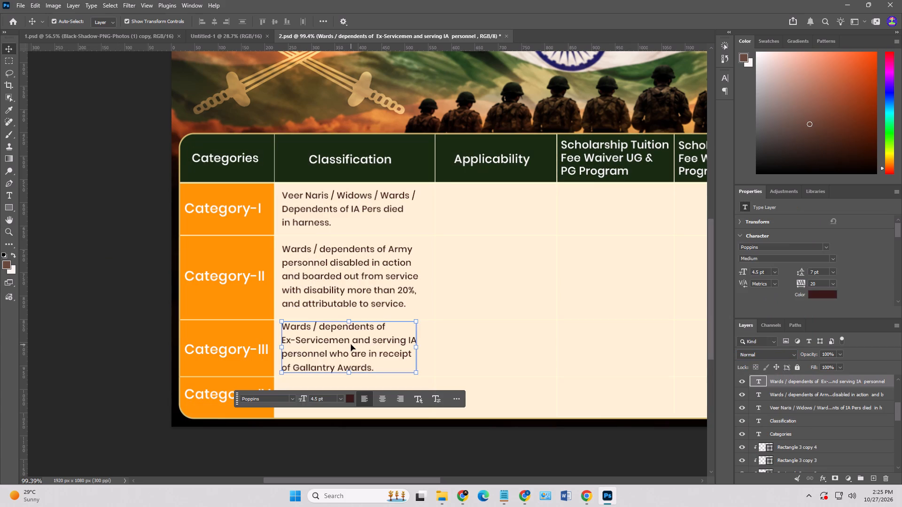
drag(826, 271, 793, 276)
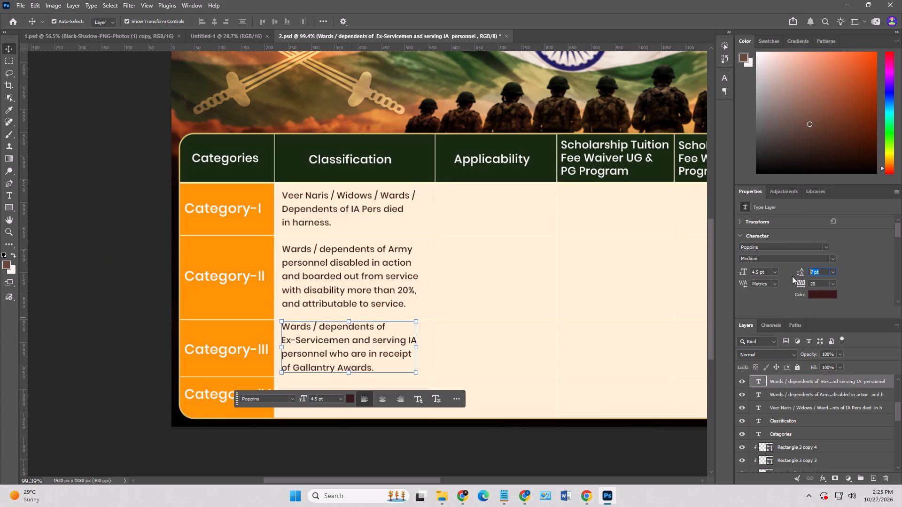
key(6)
key(Return)
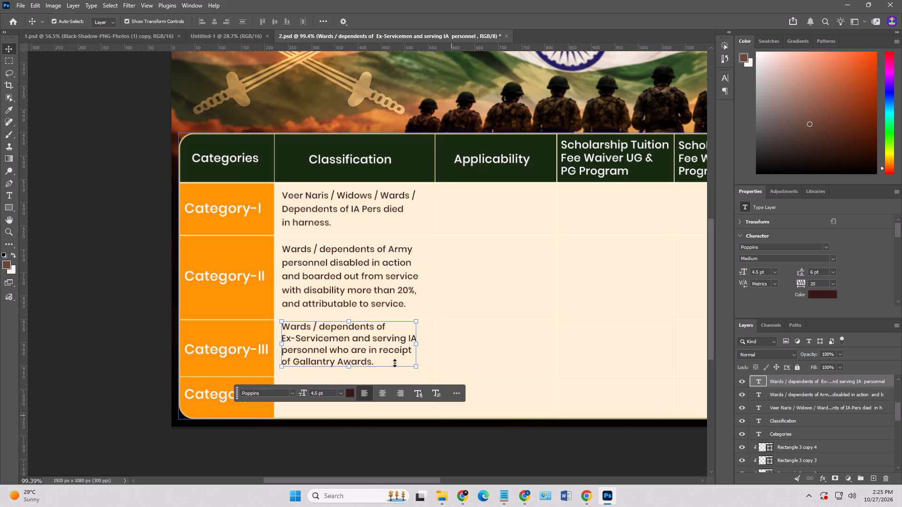
drag(353, 342, 353, 346)
Set the leading of the Category-I and Category-II classification texts to 6 pt.
shift+click(356, 295)
shift+click(359, 210)
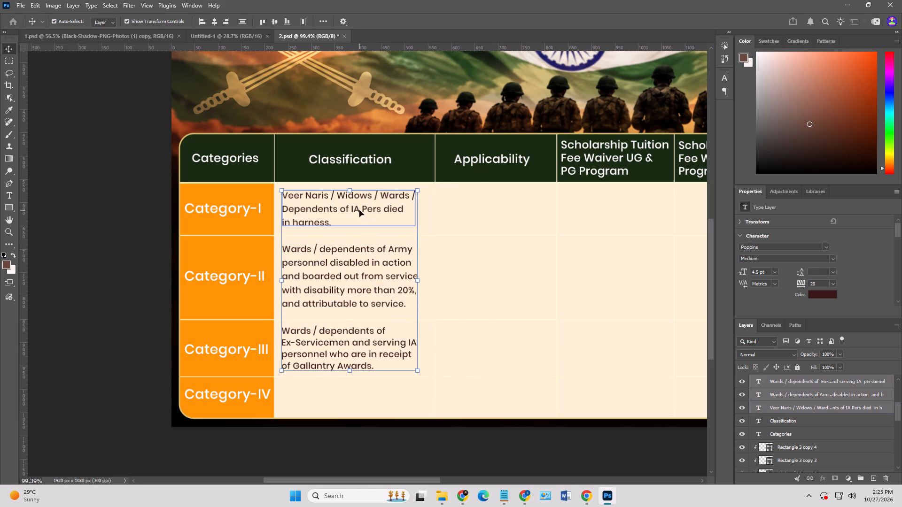
click(826, 393)
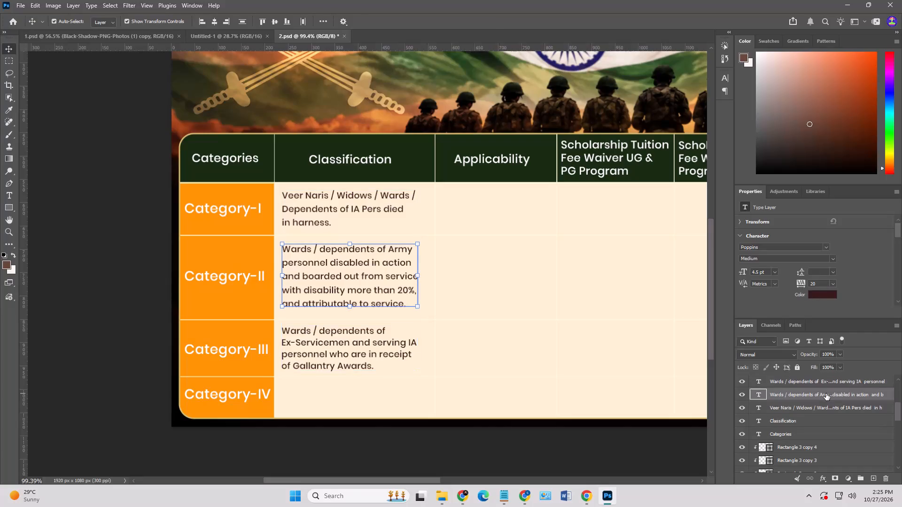
shift+click(828, 384)
click(823, 400)
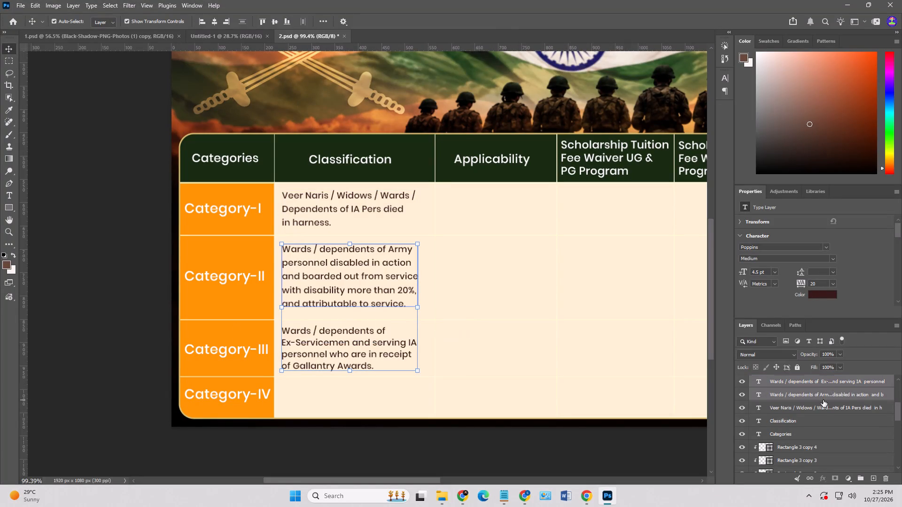
shift+click(822, 411)
drag(823, 270, 781, 274)
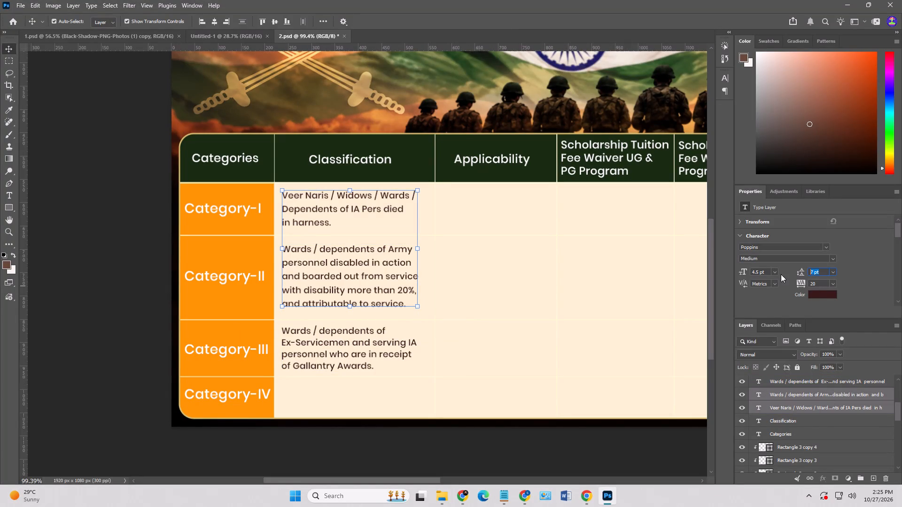
key(6)
key(Return)
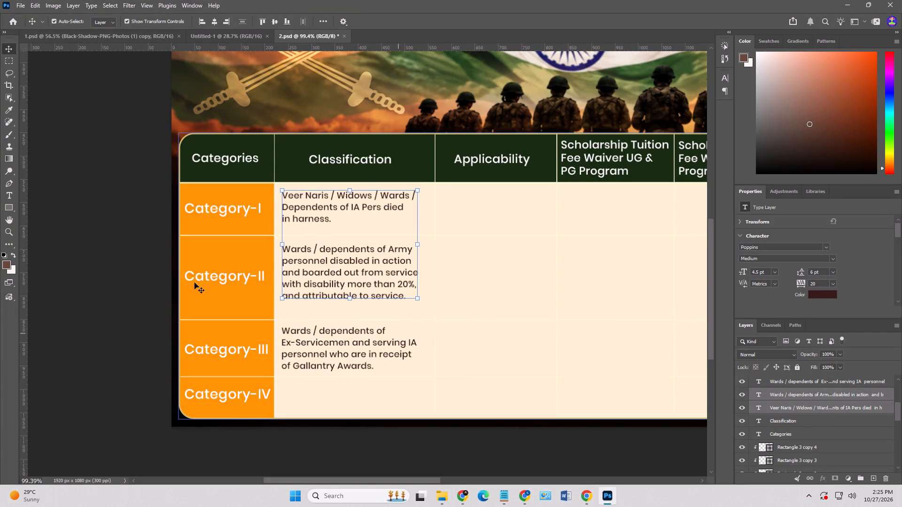
click(84, 254)
Move the Category-II classification text down about 13 px to centre it vertically in its cell.
drag(350, 274, 350, 280)
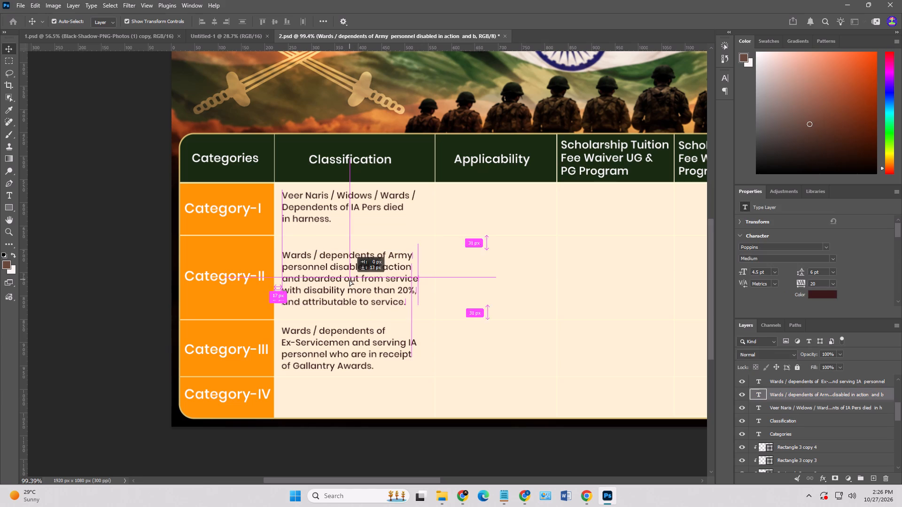
drag(350, 280, 350, 280)
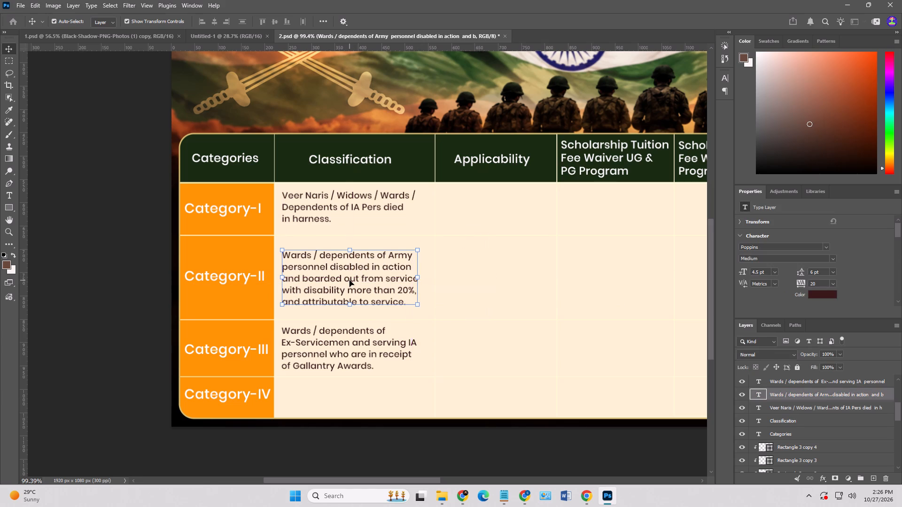
Move the Category-I and Category-II classification texts down together by about 5 px.
shift+click(336, 209)
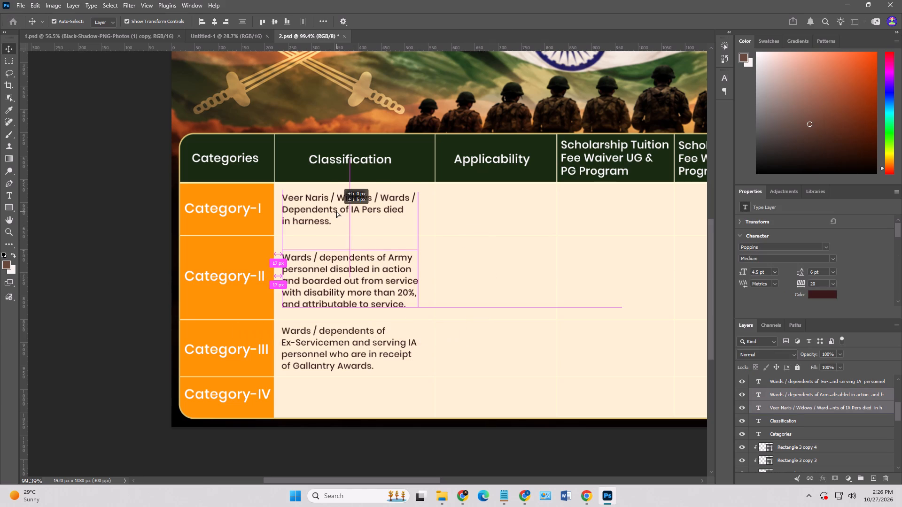
click(144, 230)
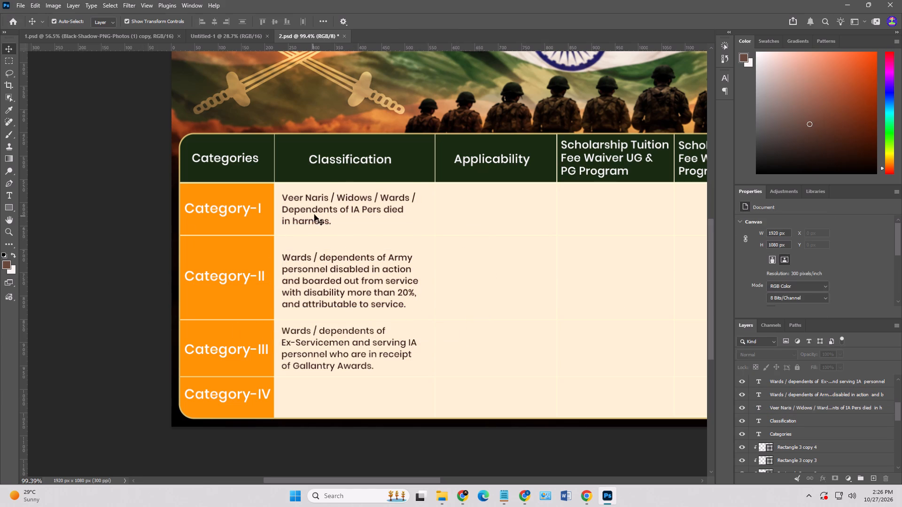
Nudge the Category-I classification text about 5 px further down in its cell.
click(317, 207)
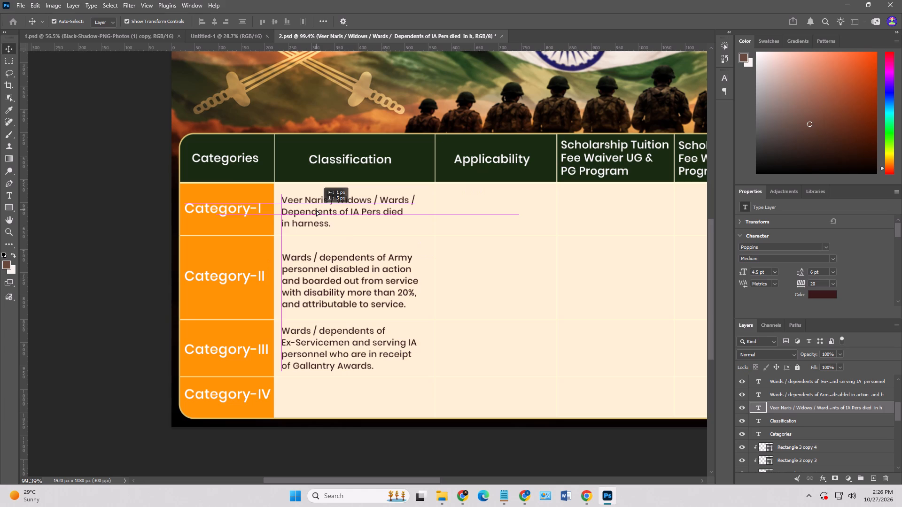
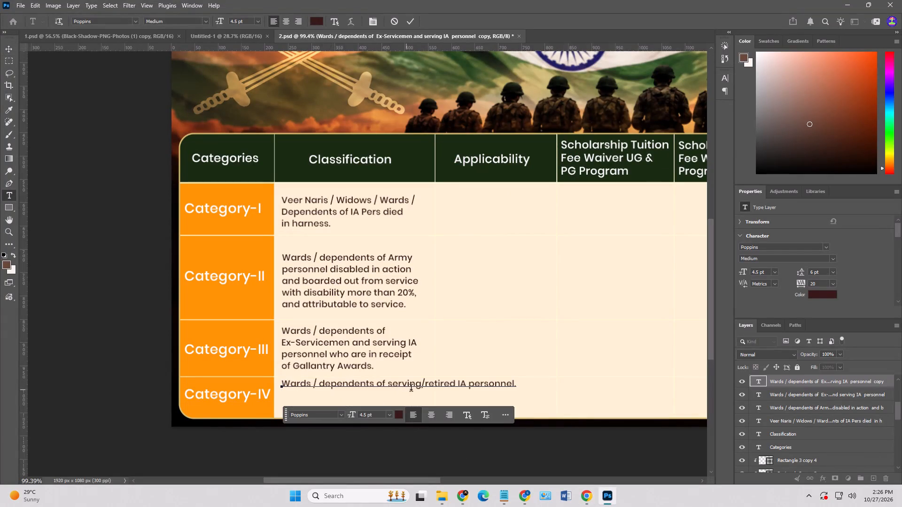
Break the Category-IV classification text after "serving/" and move it down to centre it vertically in its cell.
click(425, 387)
key(Return)
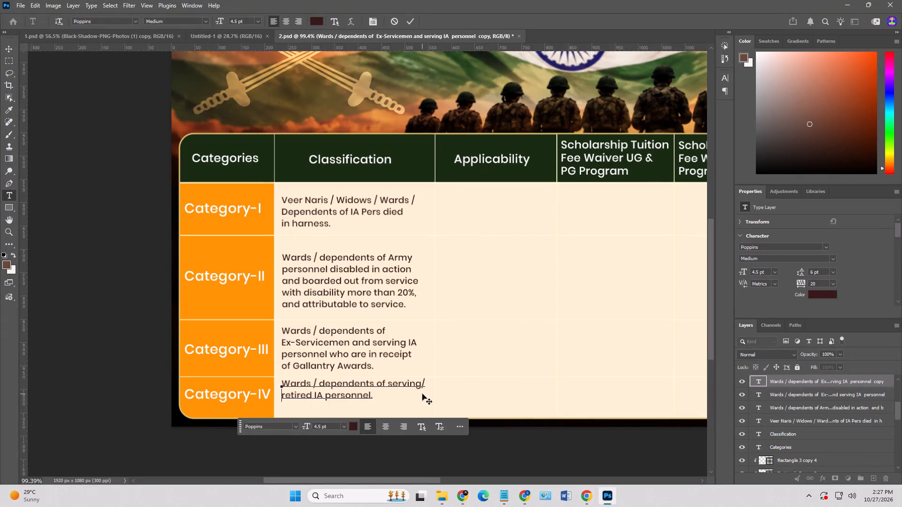
click(2, 51)
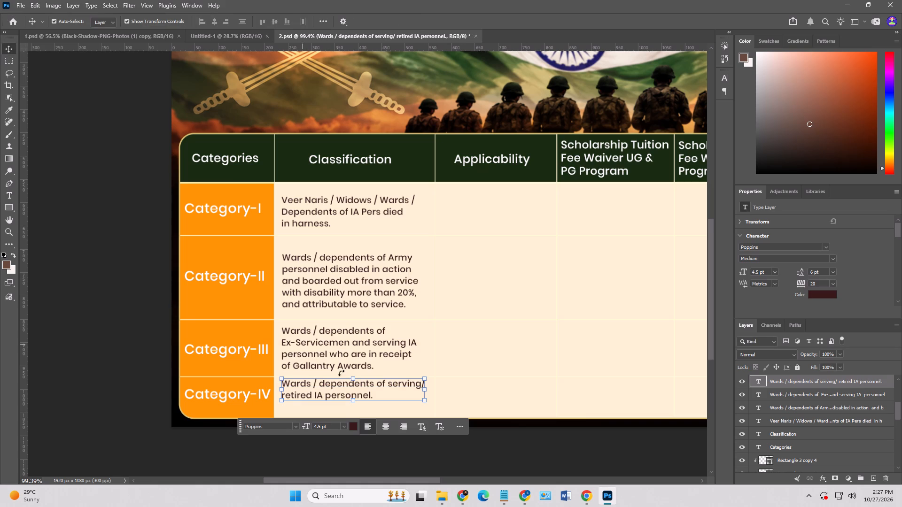
drag(337, 385, 336, 393)
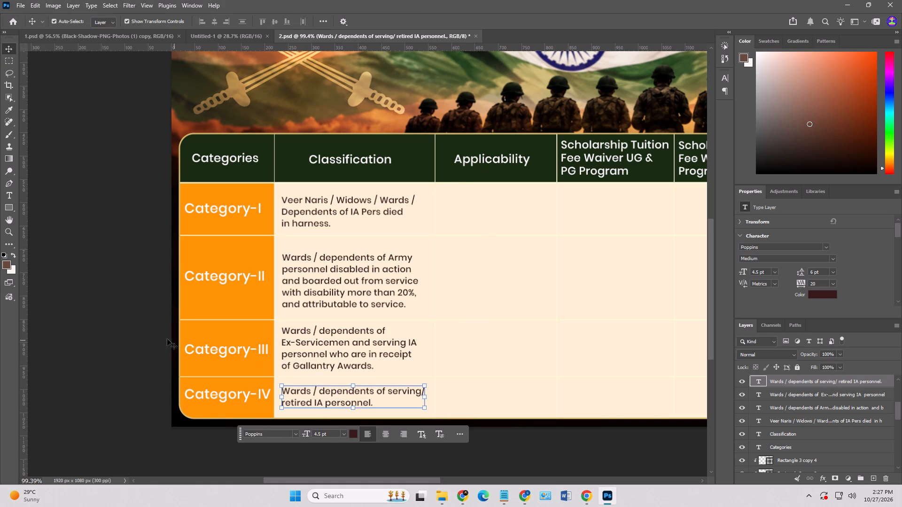
click(147, 328)
Nudge the Category-II classification text slightly up to centre it in its cell.
click(306, 290)
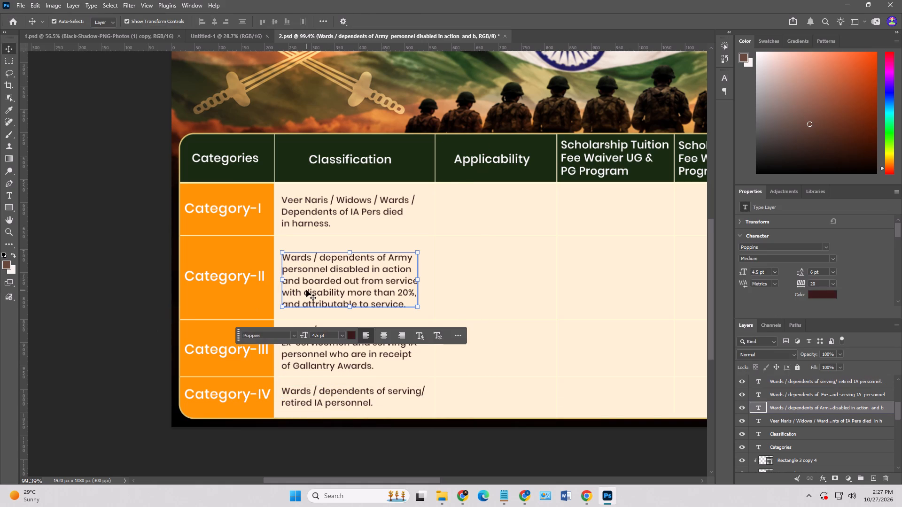
key(Up)
key(Up)
key(Up)
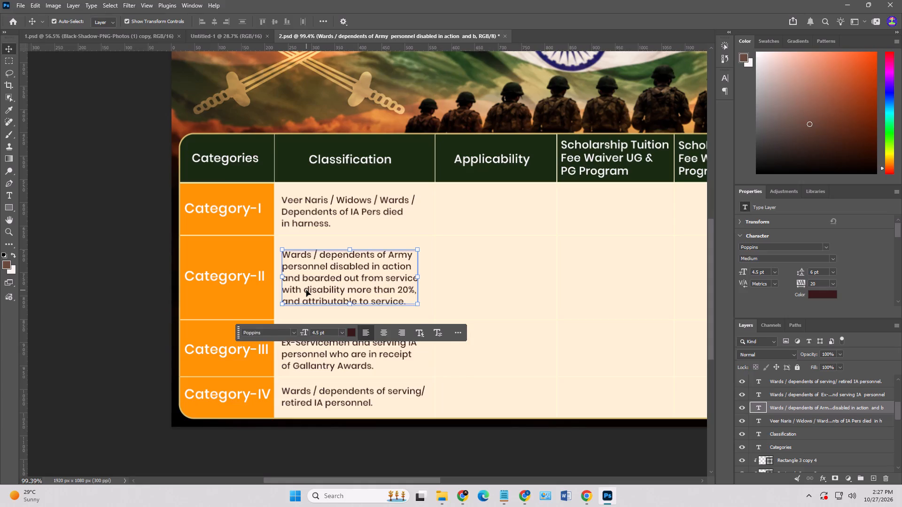
click(119, 258)
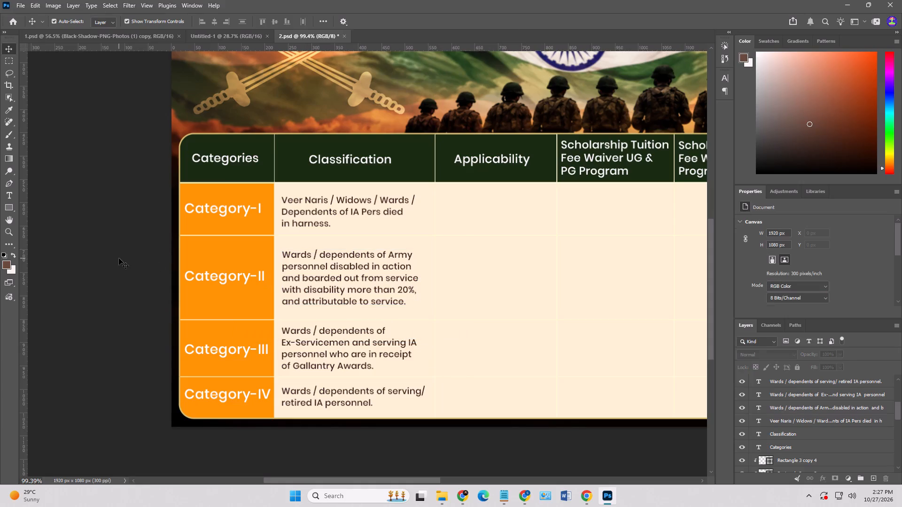
Switch to the ChatGPT table in Chrome and copy the Category-I Applicability entry "Veer Naris / Widows / Wards / Dependents".
key(alt+Tab)
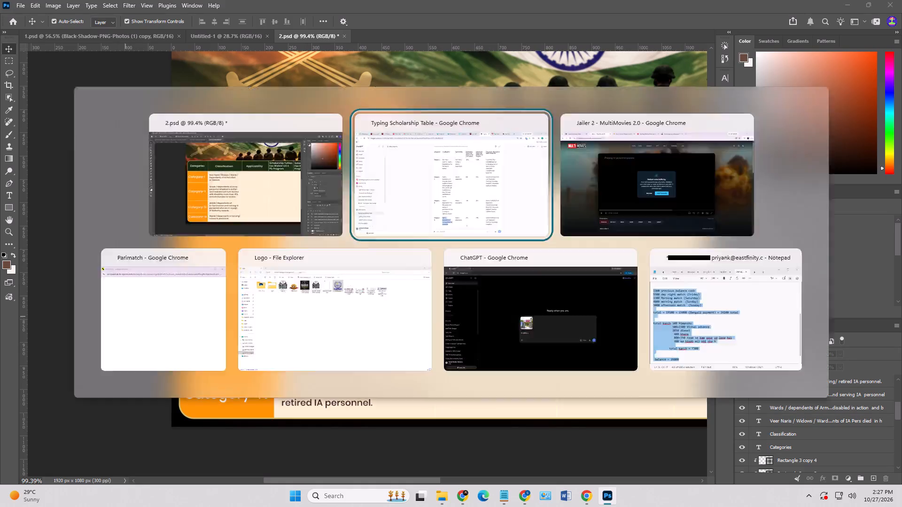
scroll(397, 387, down, 1)
scroll(480, 389, up, 3)
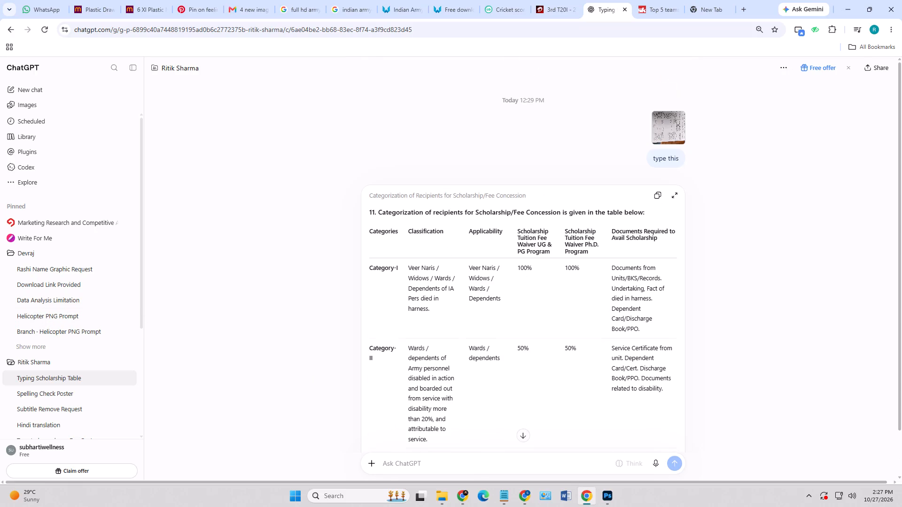
drag(469, 268, 501, 302)
key(ctrl+c)
Back in Photoshop, duplicate the Category-I classification text horizontally into the Category-I Applicability cell.
key(alt+Tab)
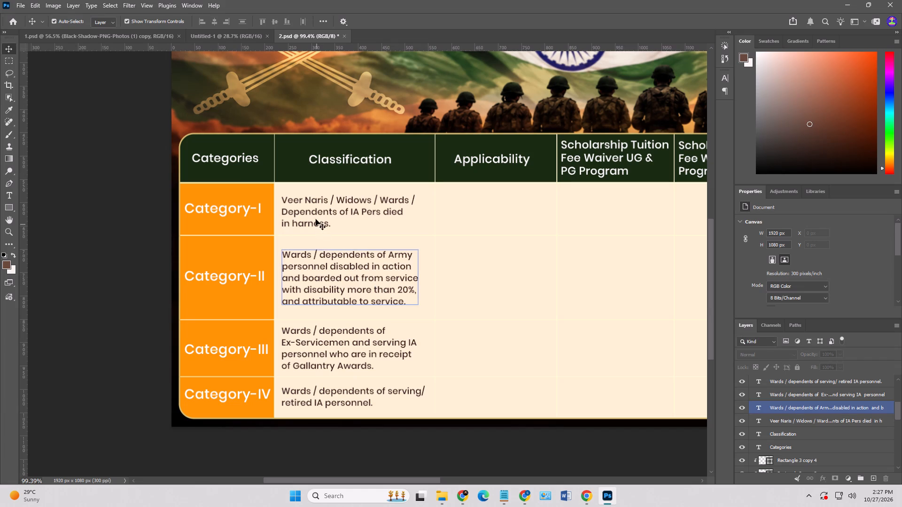
click(310, 211)
alt+shift+drag(310, 211, 469, 215)
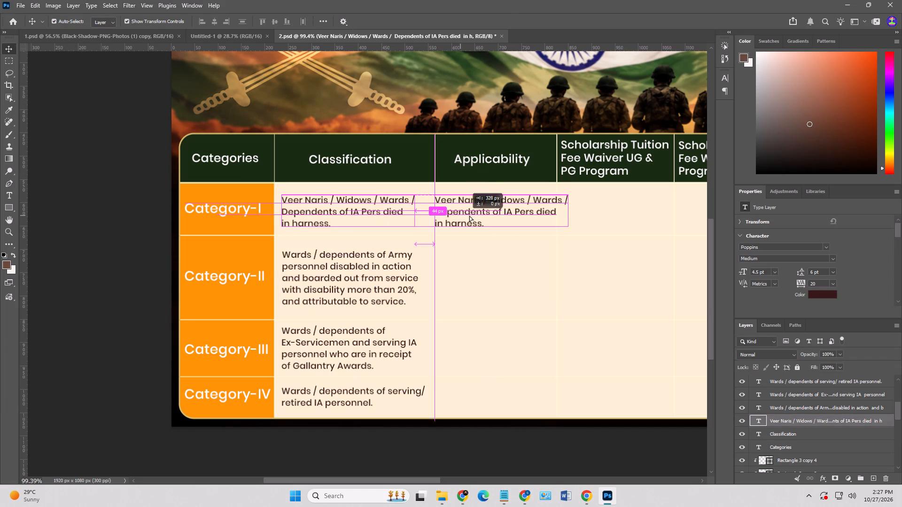
alt+shift+drag(469, 215, 475, 216)
Replace the duplicate's text with the copied "Veer Naris / Widows / Wards / Dependents", breaking the line after "Widows /".
alt+shift+right_click(475, 216)
double_click(475, 216)
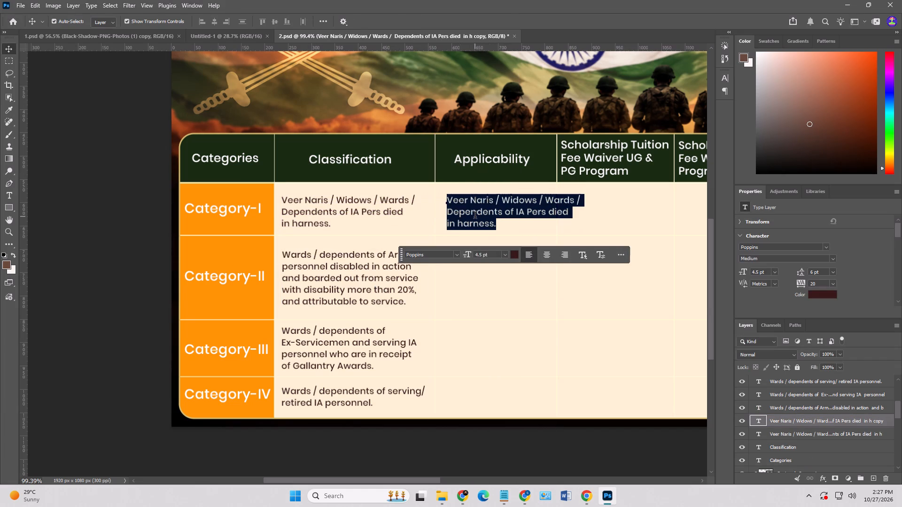
key(ctrl+v)
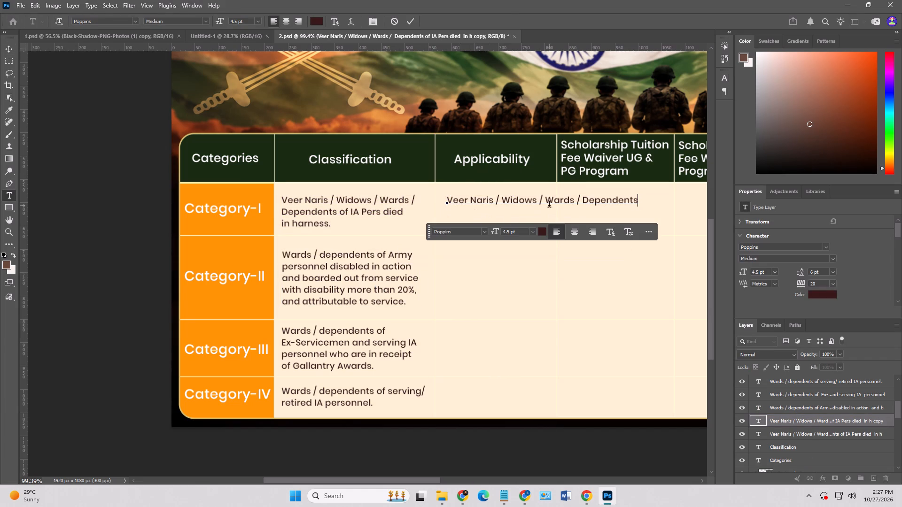
click(547, 204)
key(Return)
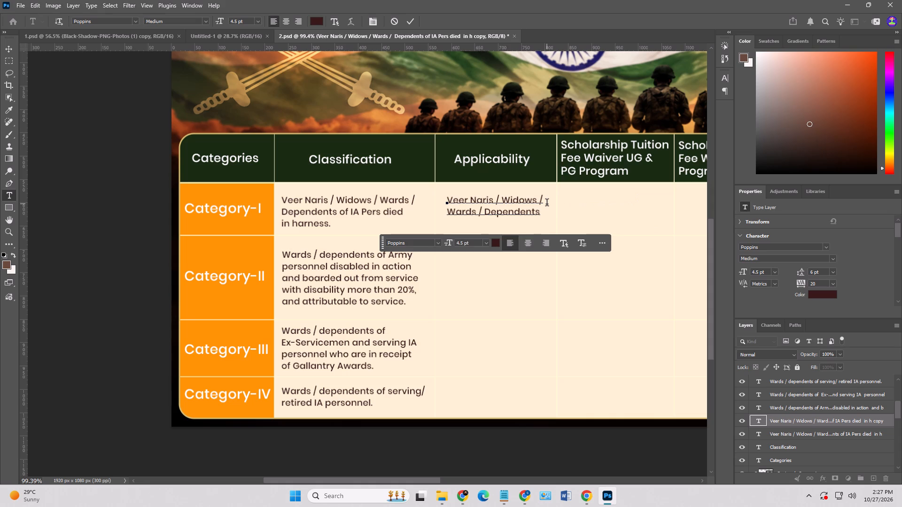
Shift the Category-I Applicability text slightly to the left within its cell.
click(7, 51)
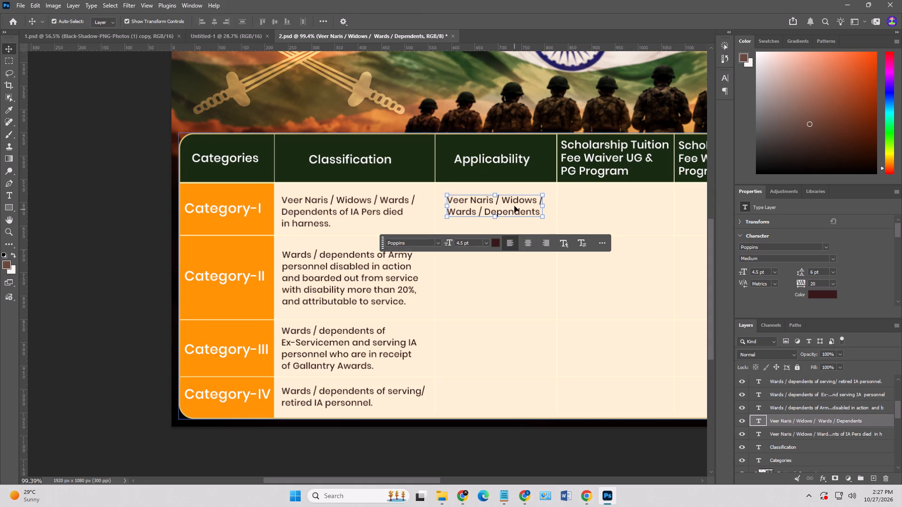
click(514, 203)
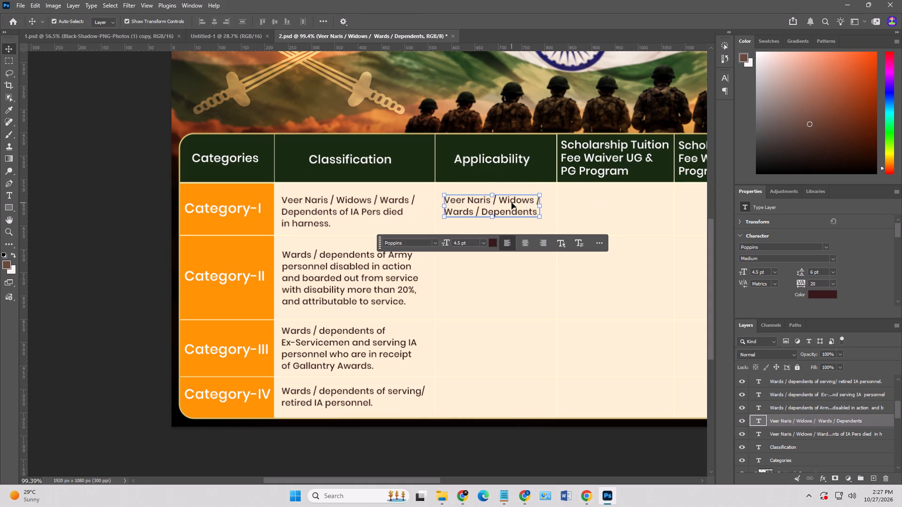
Duplicate the Category-I Applicability text straight down into the Category-II Applicability cell.
alt+drag(512, 201, 502, 272)
alt+shift+right_click(502, 272)
click(77, 319)
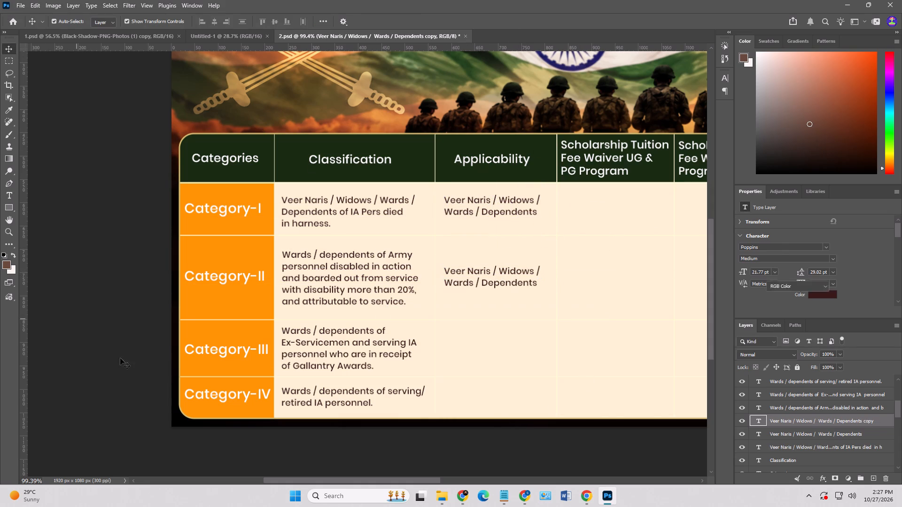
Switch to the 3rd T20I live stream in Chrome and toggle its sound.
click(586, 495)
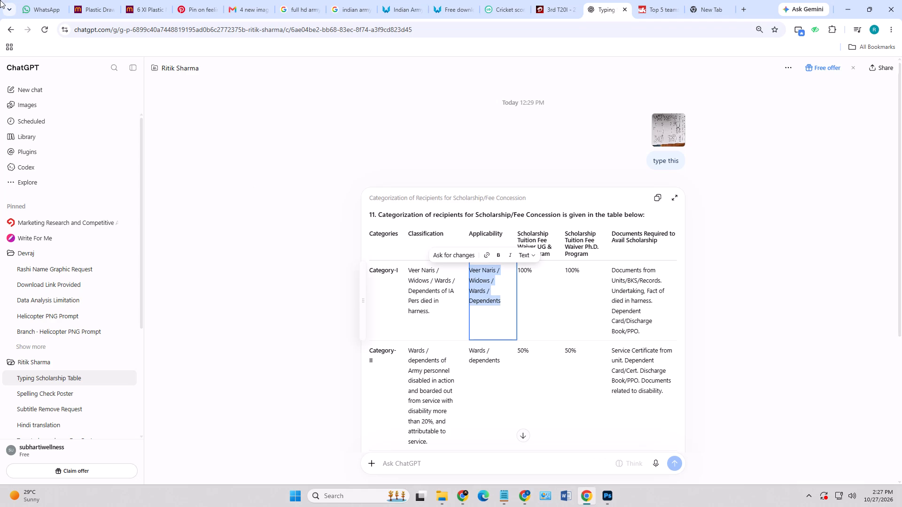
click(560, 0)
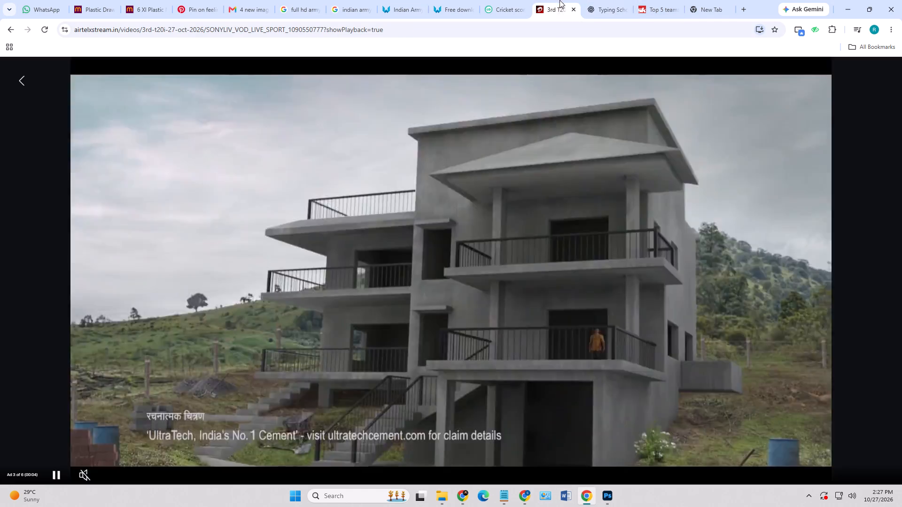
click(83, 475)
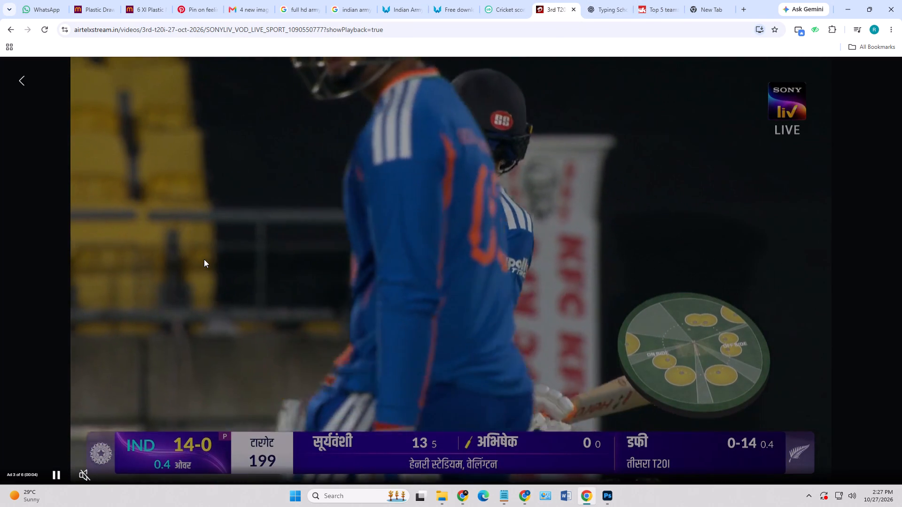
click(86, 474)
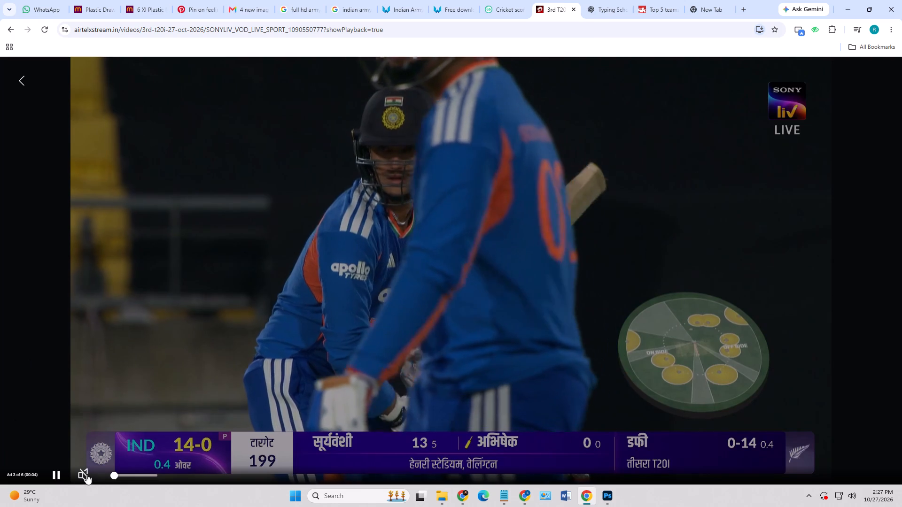
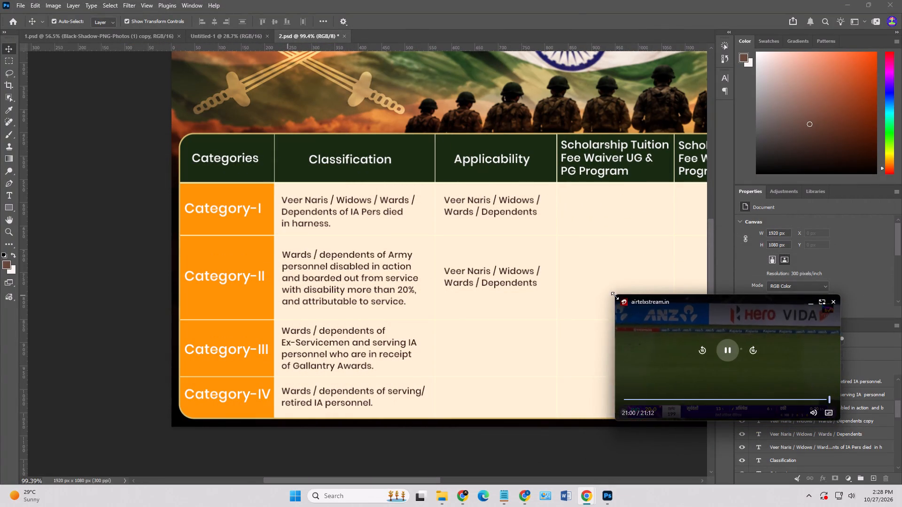
Shrink the floating live stream video slightly from its corner, and return to the 2.psd document in Photoshop.
drag(615, 296, 627, 307)
click(540, 438)
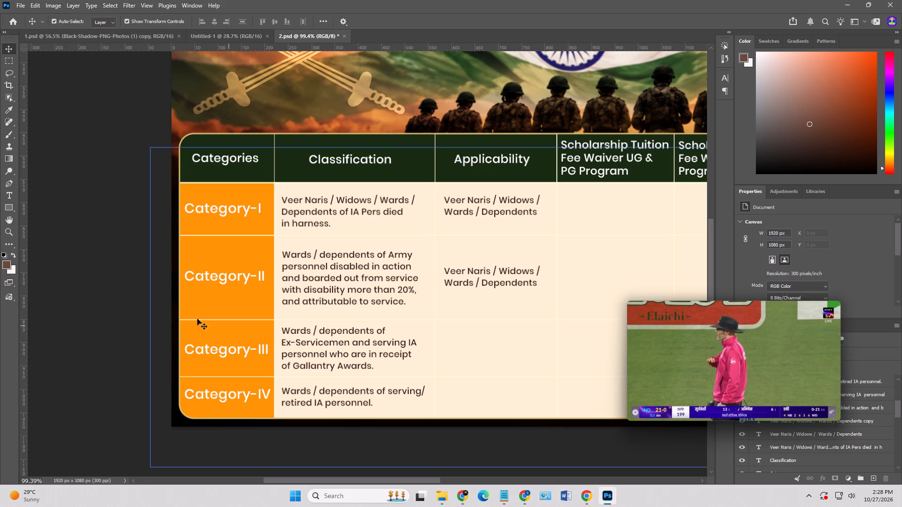
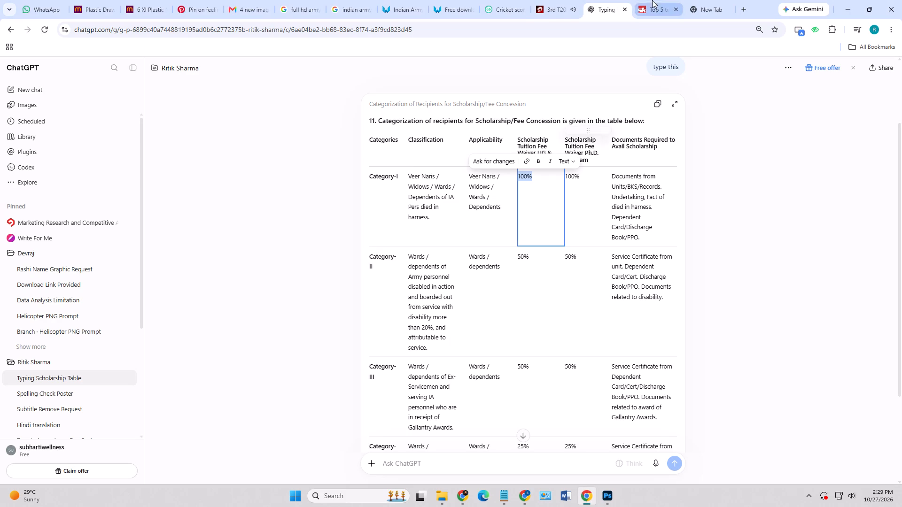
click(544, 0)
click(800, 29)
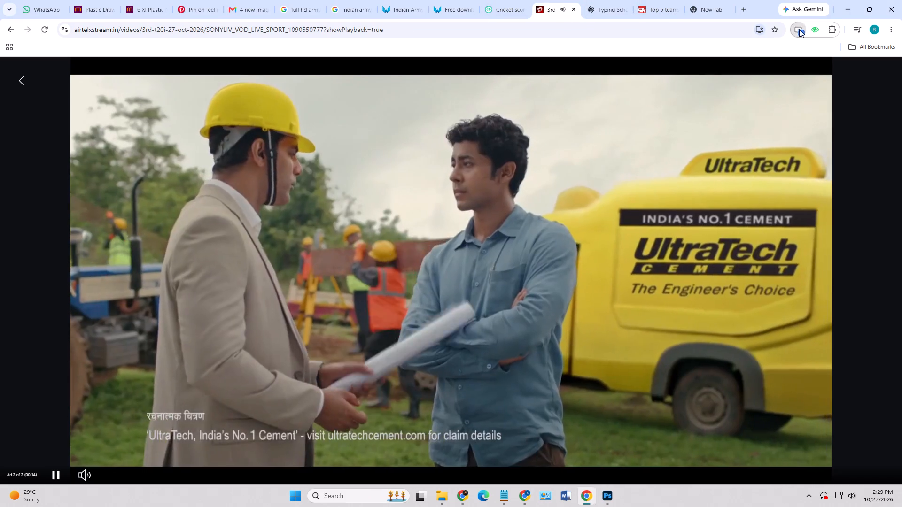
click(610, 495)
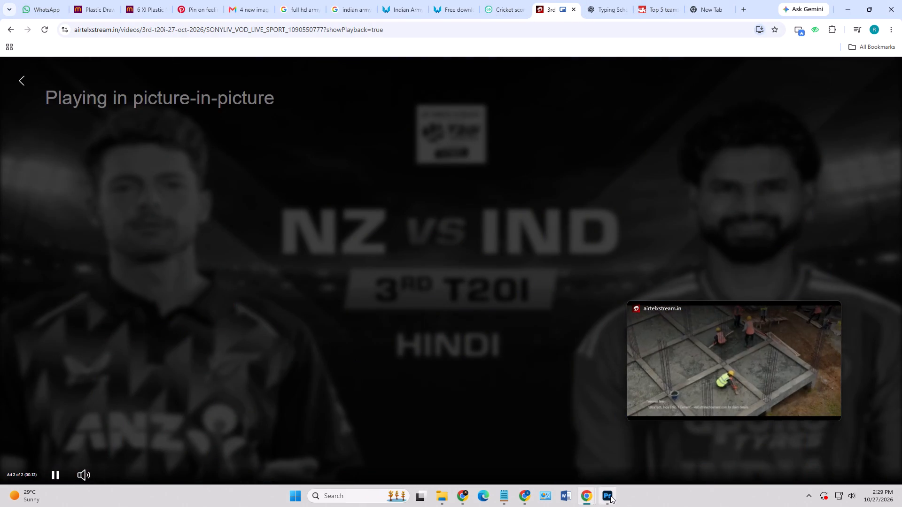
Duplicate the Category-I Applicability text into the UG & PG Program cell and replace it with the copied "100%".
click(381, 226)
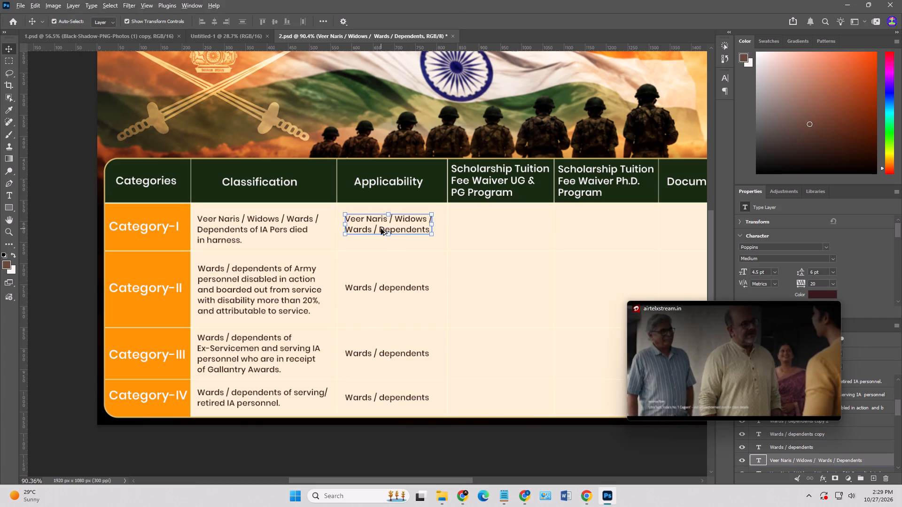
alt+drag(381, 229, 494, 232)
alt+shift+right_click(494, 232)
click(494, 232)
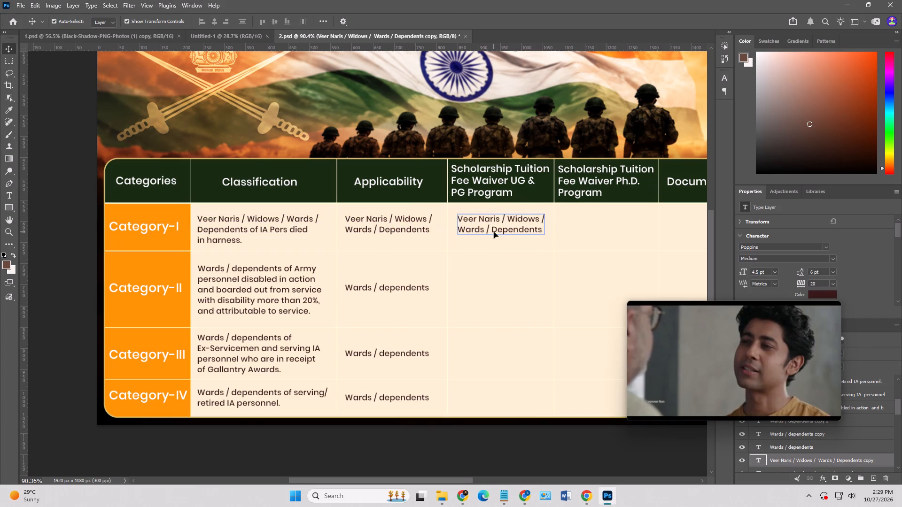
click(494, 232)
key(ctrl+v)
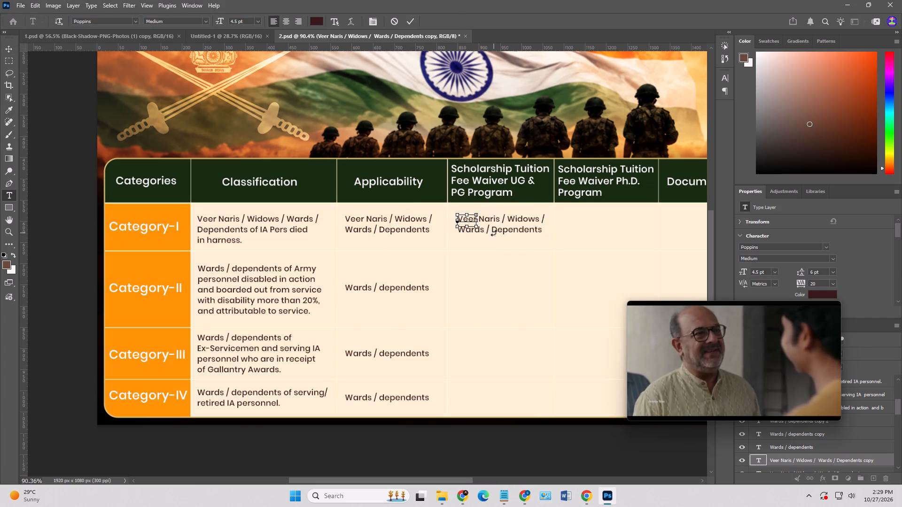
click(7, 49)
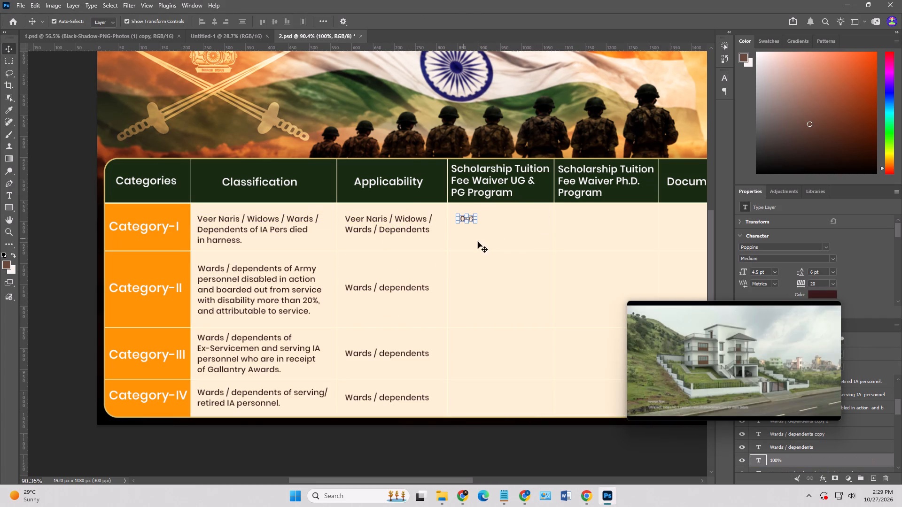
Enlarge the "100%" text to about 8.52 pt and position it near the middle of the Category-I UG & PG Program cell.
drag(477, 224, 490, 233)
drag(478, 226, 503, 231)
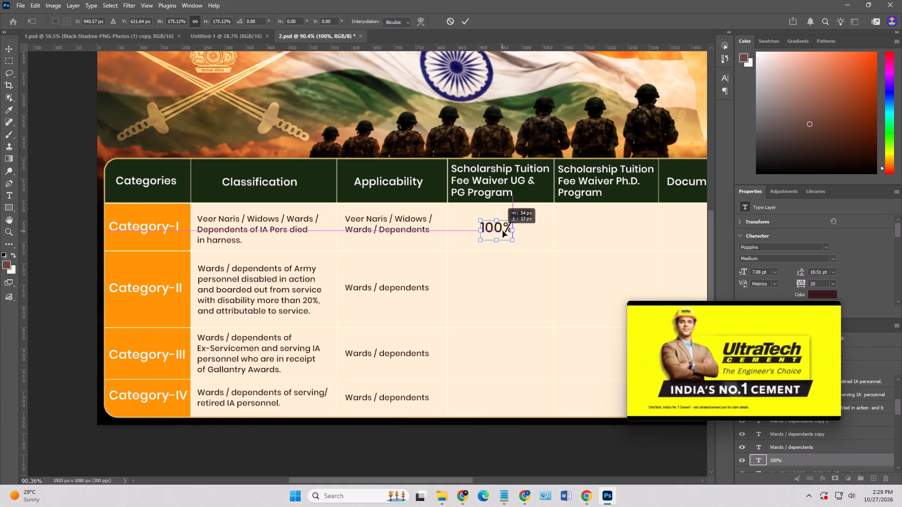
drag(503, 231, 501, 228)
drag(513, 236, 521, 244)
click(507, 231)
drag(527, 244, 527, 244)
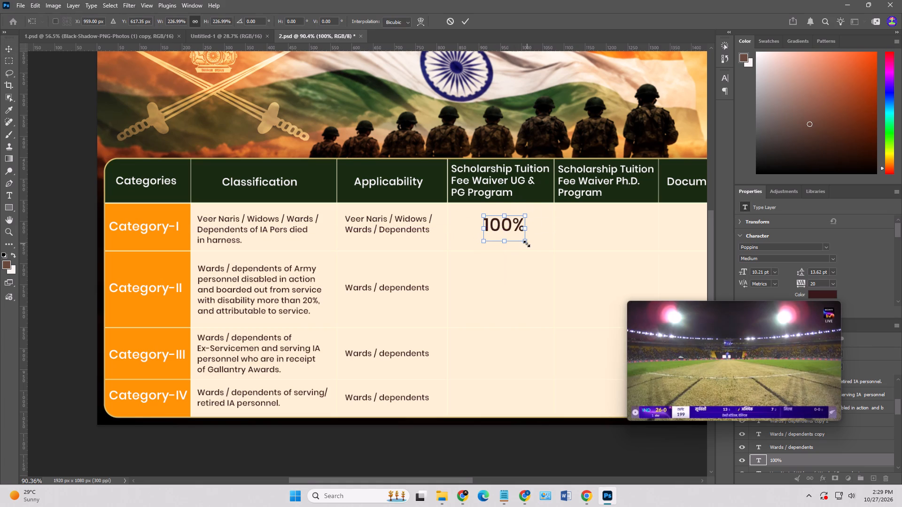
drag(527, 244, 519, 242)
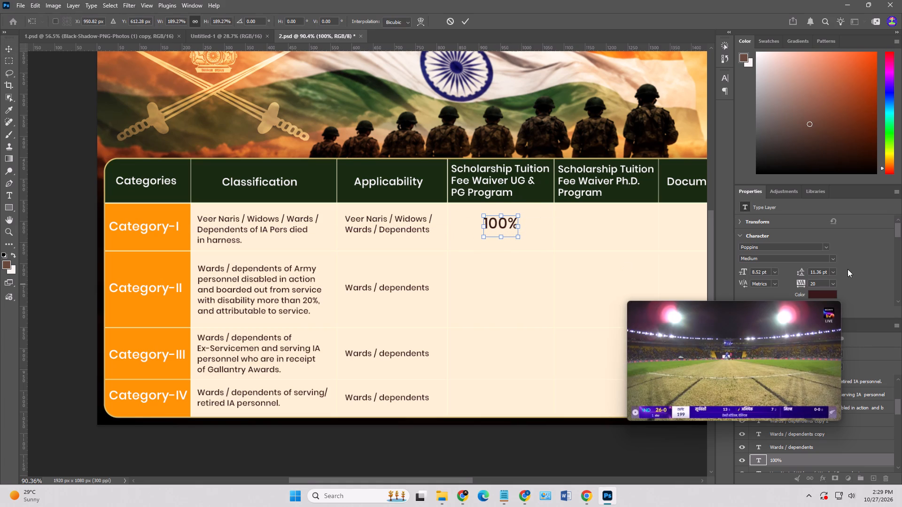
click(832, 257)
key(Return)
Set the "100%" text's font style to Poppins Bold.
click(832, 257)
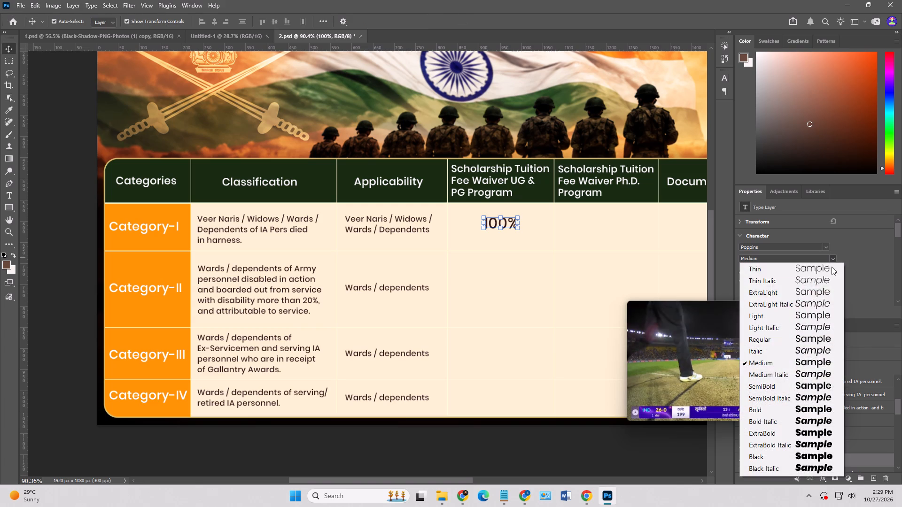
click(758, 407)
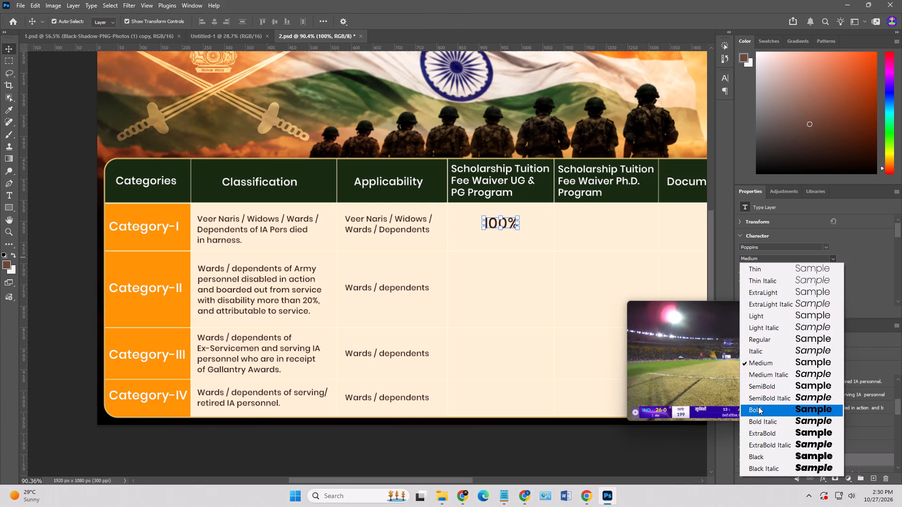
Duplicate the bold "100%" text down into the Category-II, Category-III and Category-IV cells of the UG & PG Program column.
alt+drag(505, 224, 500, 255)
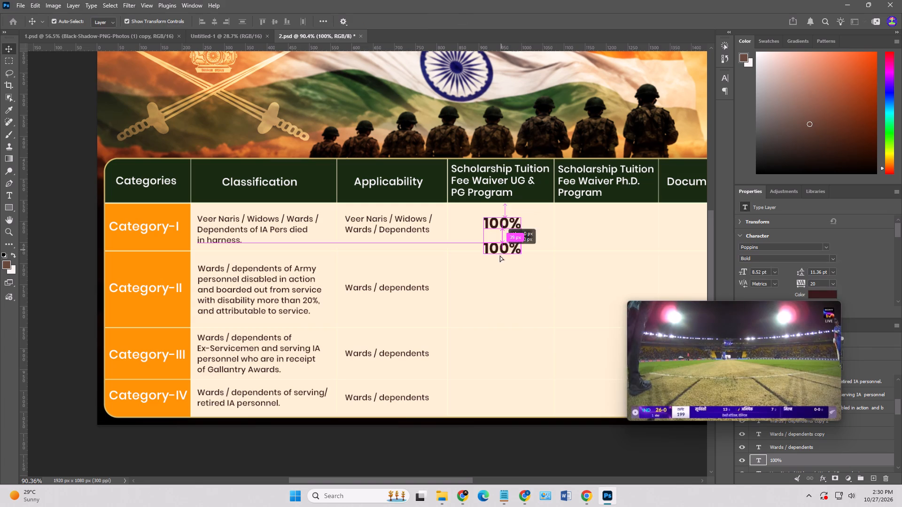
alt+drag(500, 255, 498, 293)
alt+shift+right_click(498, 293)
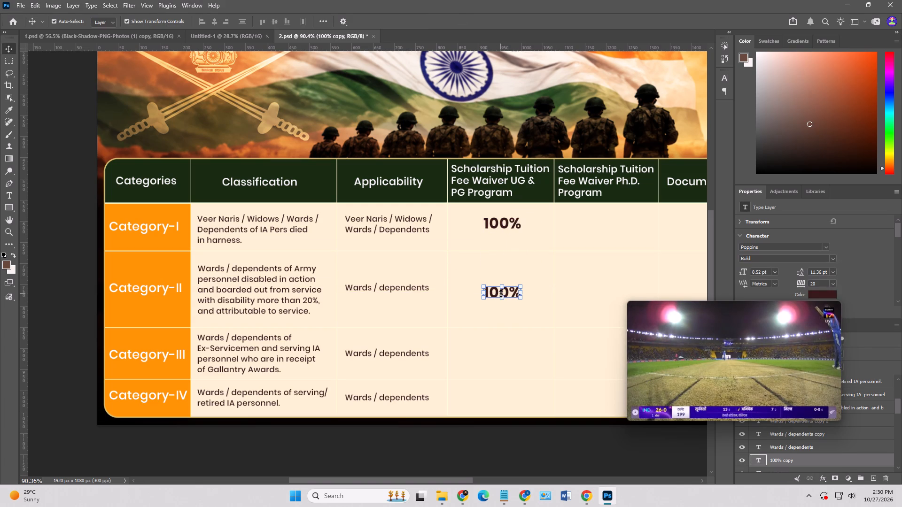
alt+shift+drag(501, 292, 491, 359)
alt+shift+right_click(491, 359)
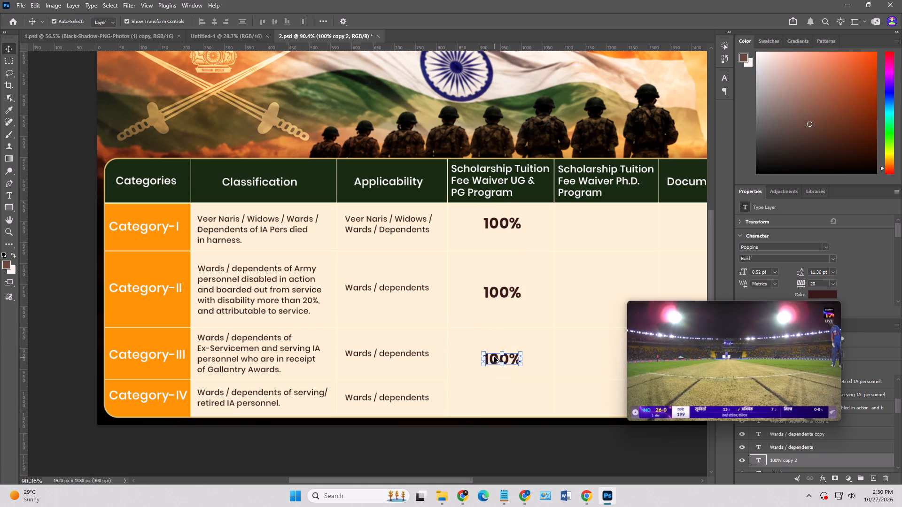
alt+shift+drag(494, 357, 494, 397)
alt+shift+right_click(494, 397)
Check the UG & PG Program percentages for the other categories in the ChatGPT table, and return to 2.psd.
key(alt+Tab)
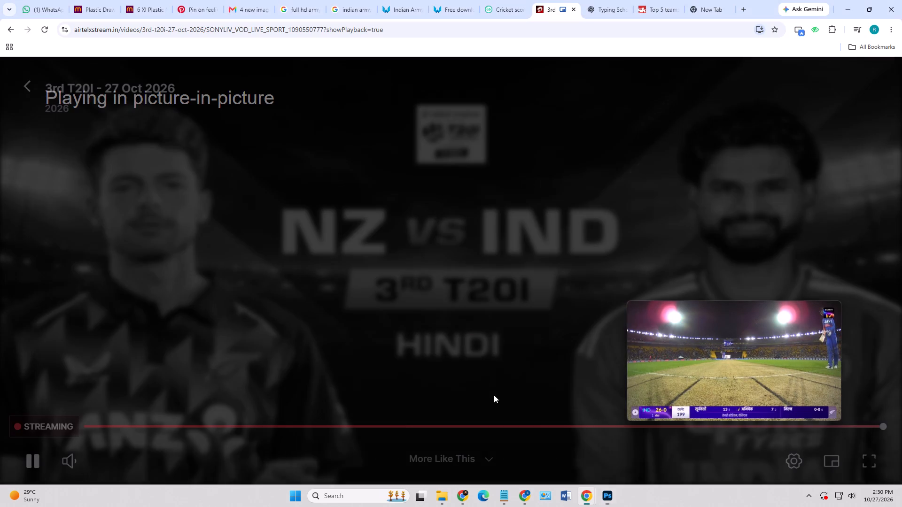
click(603, 0)
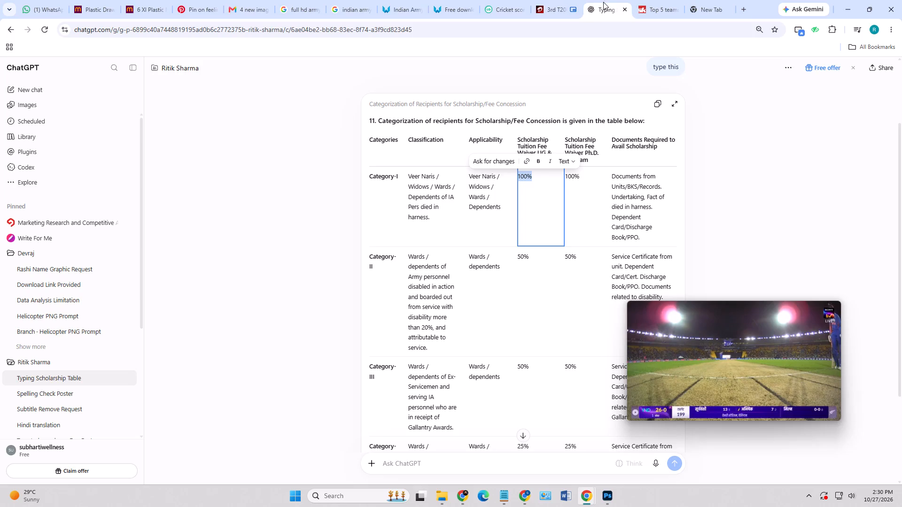
key(alt+Tab)
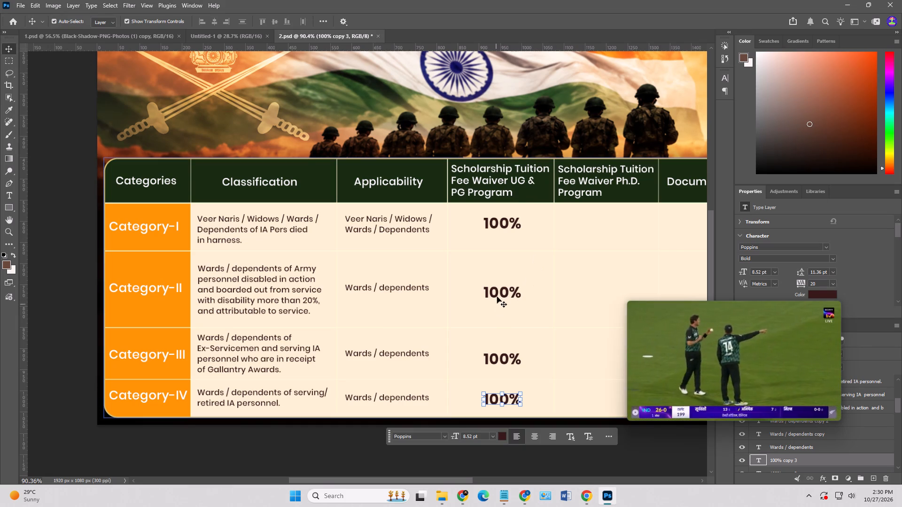
Change the Category-II percentage in the UG & PG Program column to 50%.
double_click(498, 295)
drag(498, 294, 484, 296)
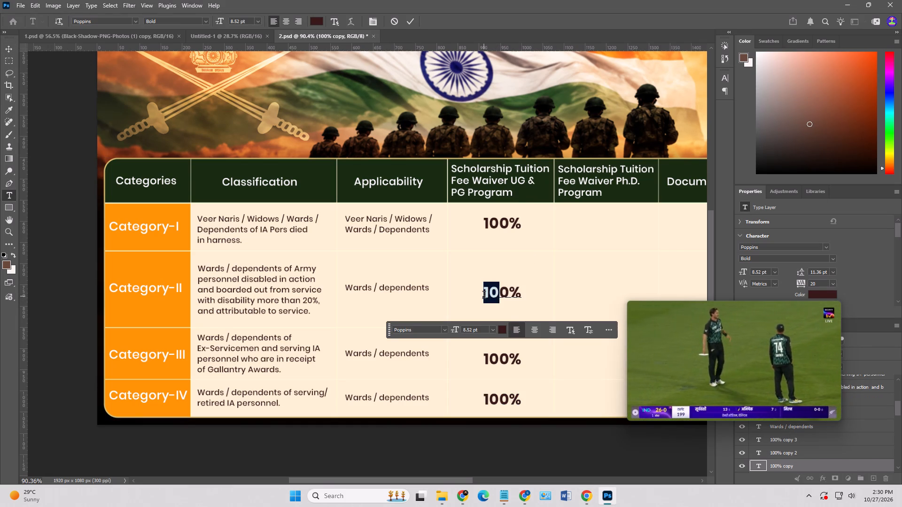
key(5)
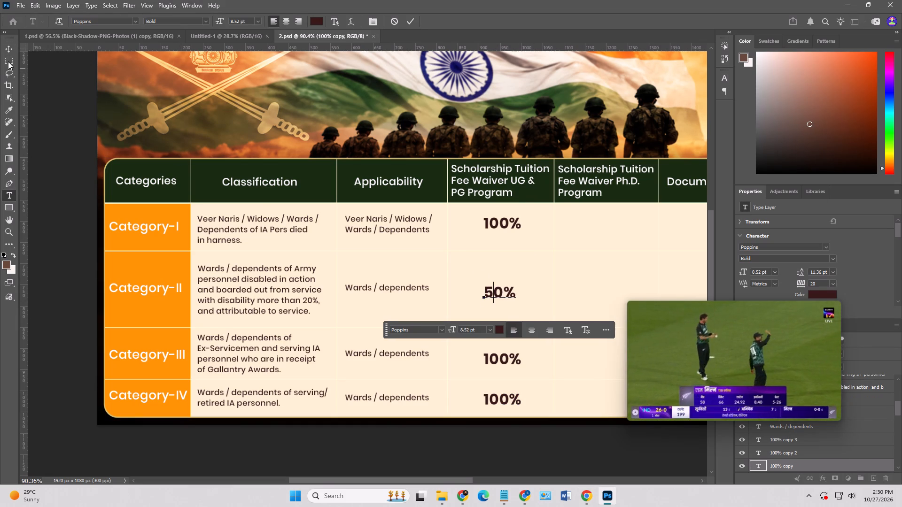
click(8, 49)
click(502, 292)
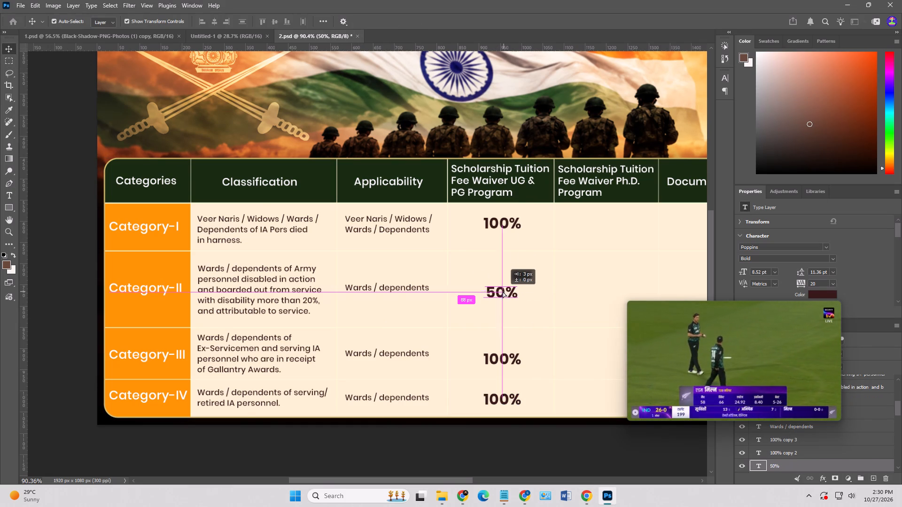
Change the Category-III UG & PG Program percentage to 50% and shift it about 6 px right within its cell.
double_click(496, 361)
drag(499, 361, 482, 362)
key(5)
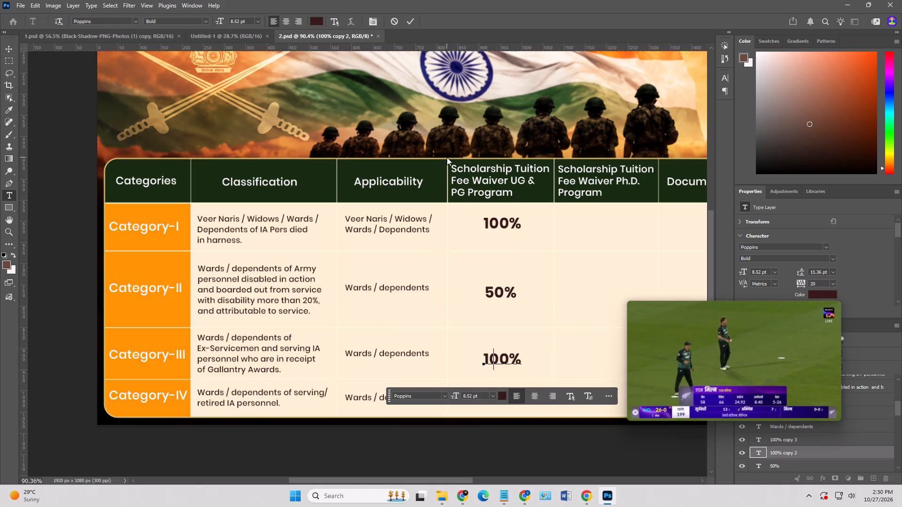
click(9, 49)
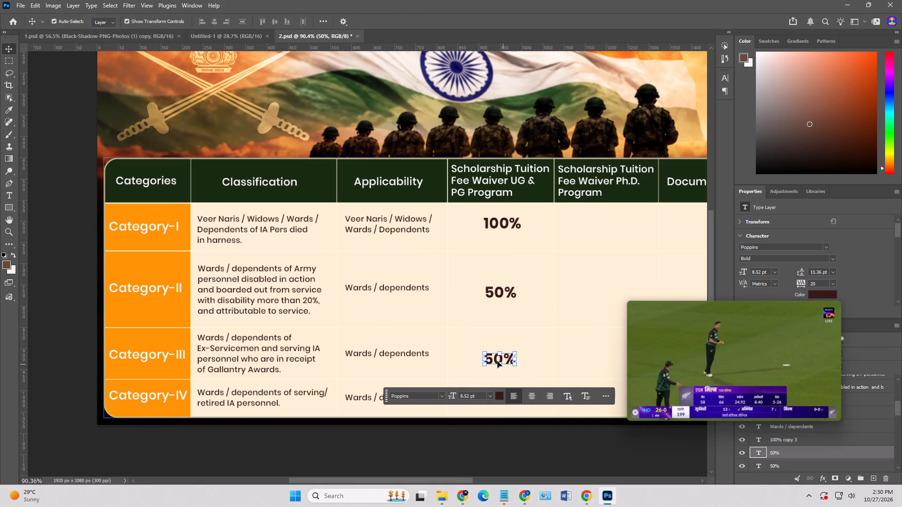
click(497, 360)
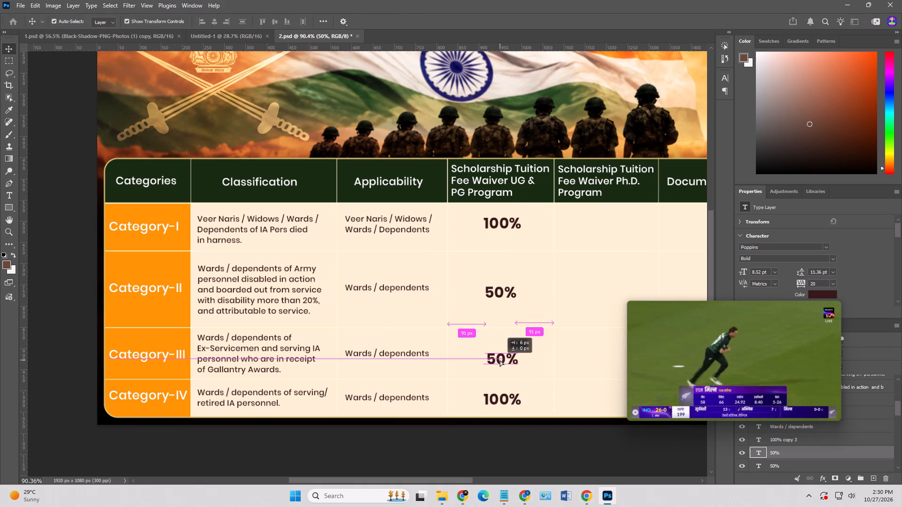
scroll(511, 367, down, 3)
click(525, 435)
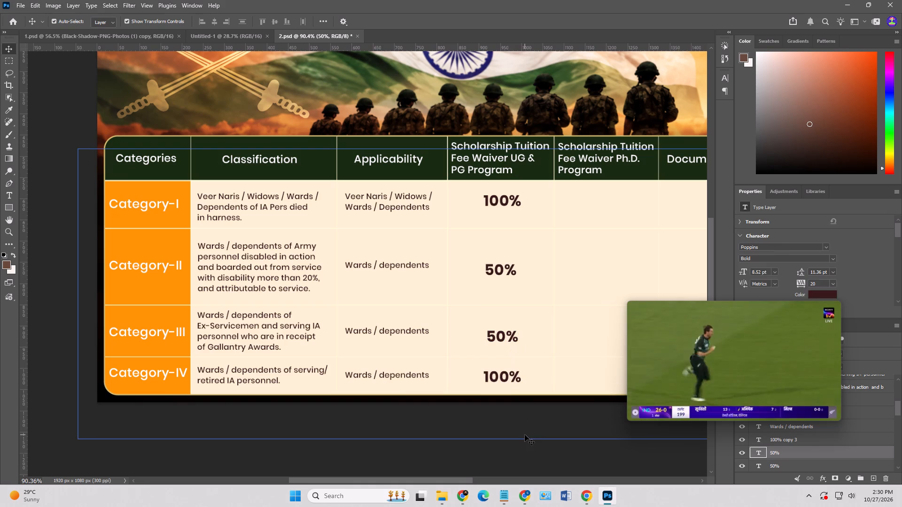
Change the Category-IV UG & PG Program percentage to 25% and shift it about 5 px right within its cell.
double_click(498, 377)
drag(507, 379, 493, 378)
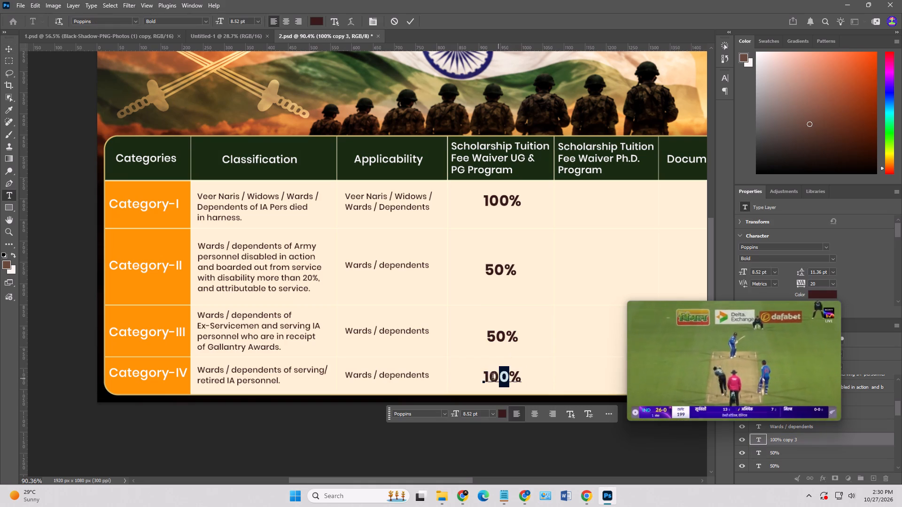
drag(493, 378, 483, 378)
text(25)
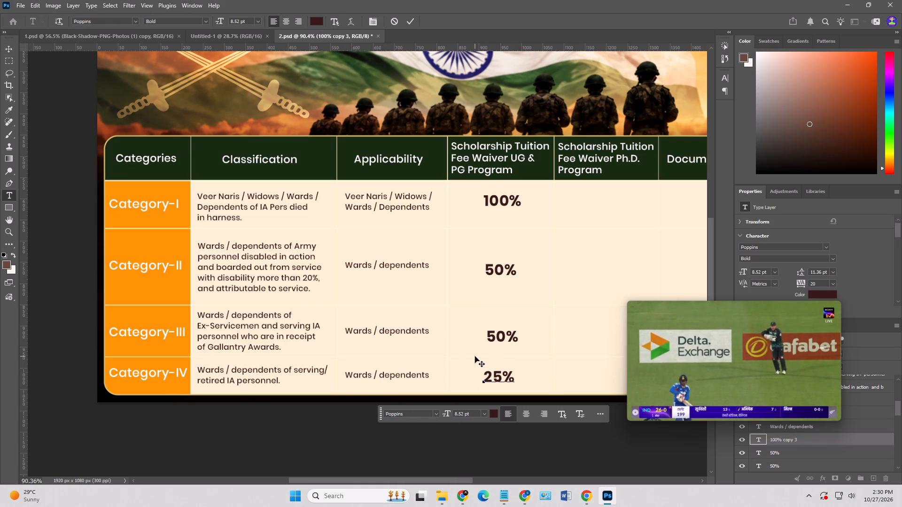
click(6, 51)
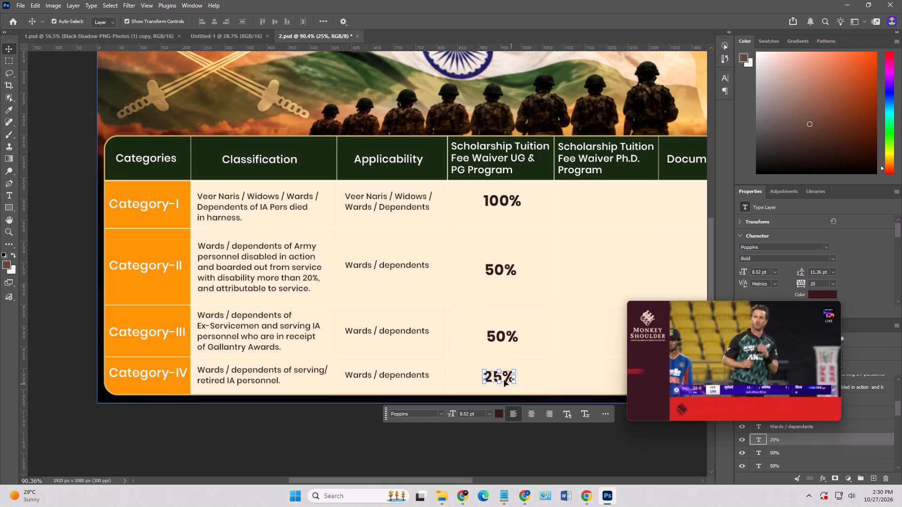
click(499, 376)
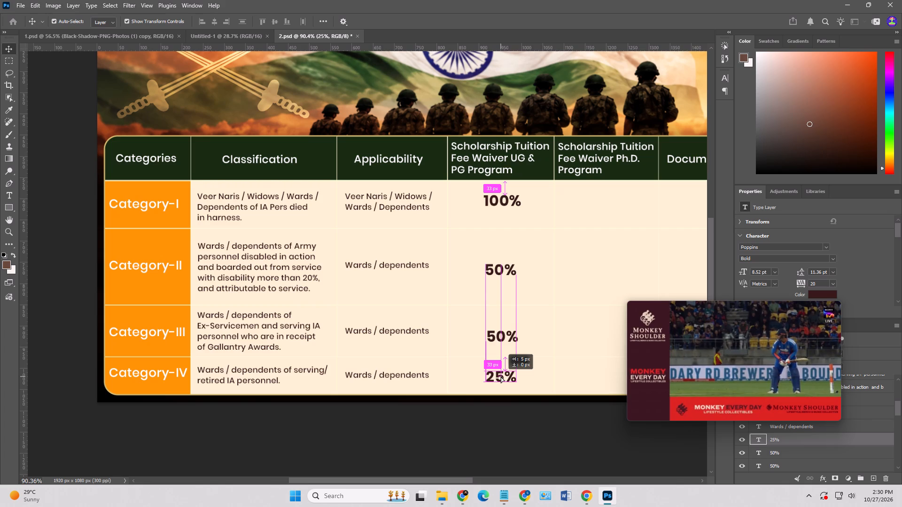
Duplicate all four UG & PG Program percentages together into the matching category cells of the Ph.D. Program column.
click(503, 202)
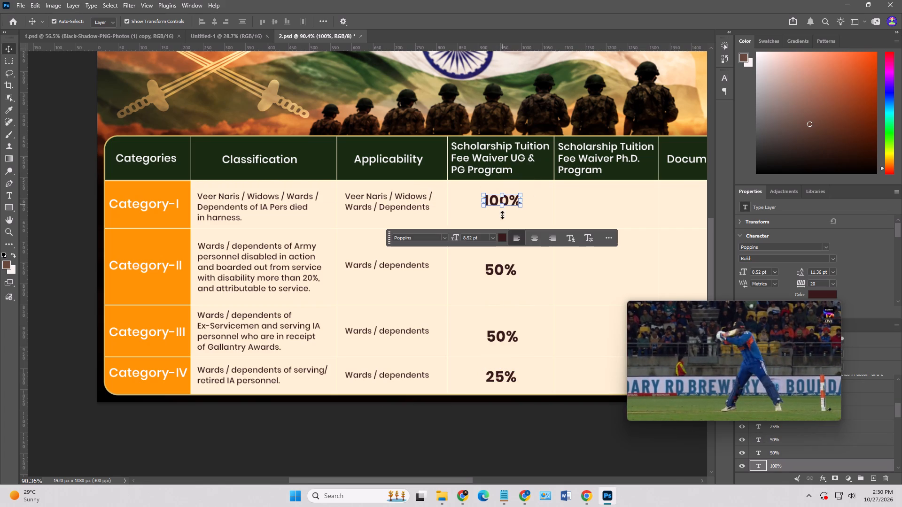
click(502, 378)
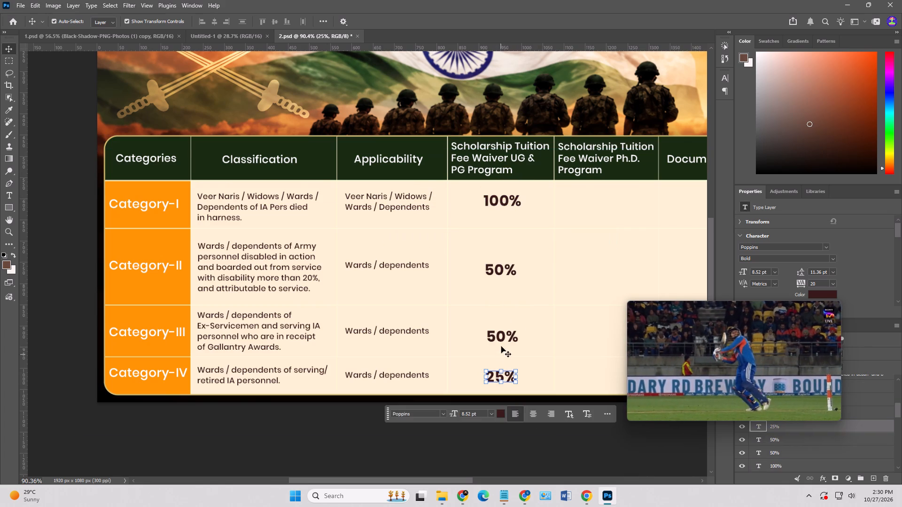
shift+click(500, 338)
shift+click(496, 273)
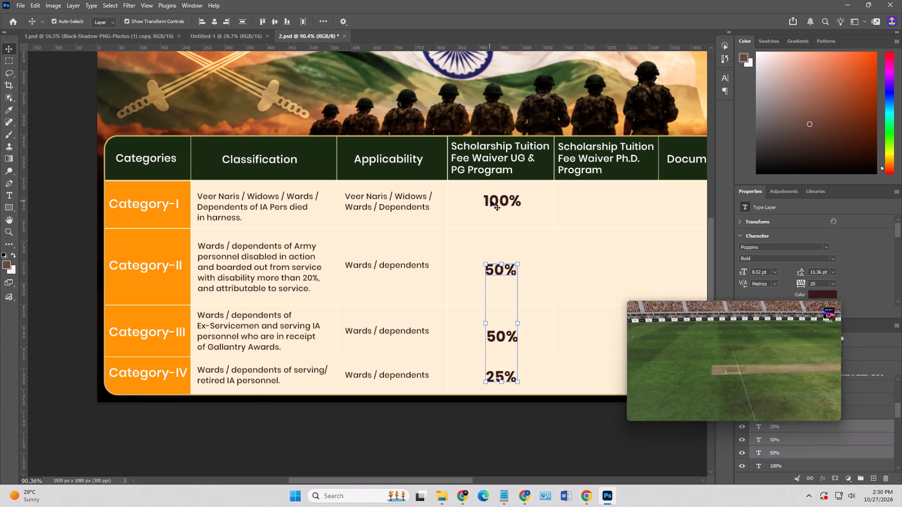
shift+click(490, 200)
alt+drag(499, 272, 508, 271)
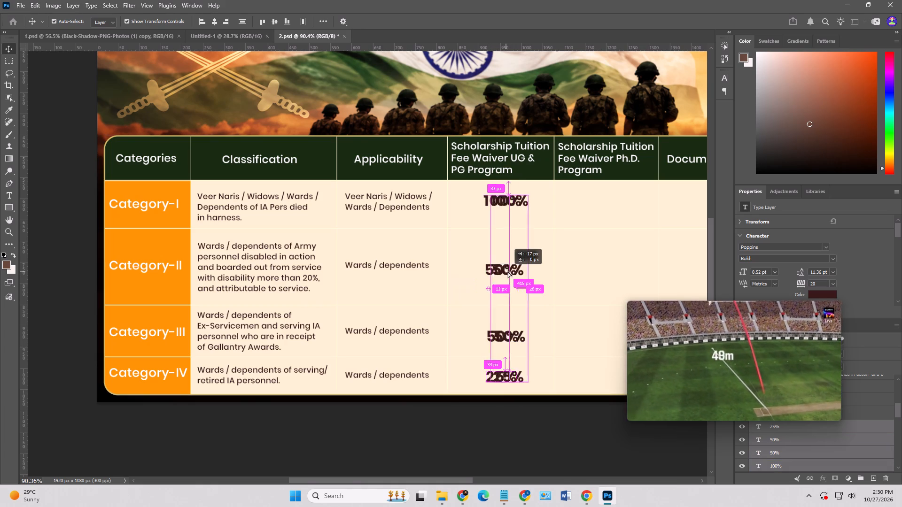
alt+drag(508, 271, 605, 266)
alt+shift+right_click(605, 266)
alt+scroll(495, 277, down, 7)
drag(481, 477, 536, 479)
alt+scroll(410, 315, up, 5)
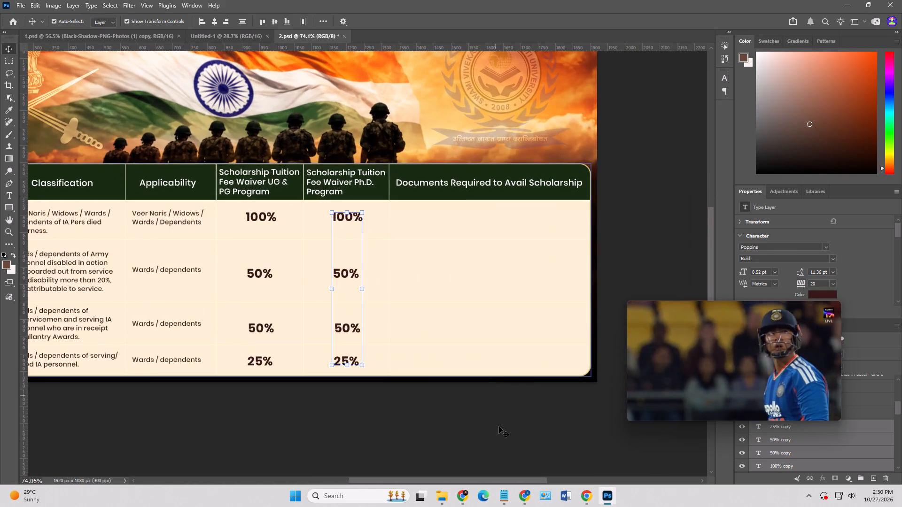
click(501, 450)
Duplicate the Category-I Applicability text into the Category-I cell of the Documents Required to Avail Scholarship column.
click(156, 218)
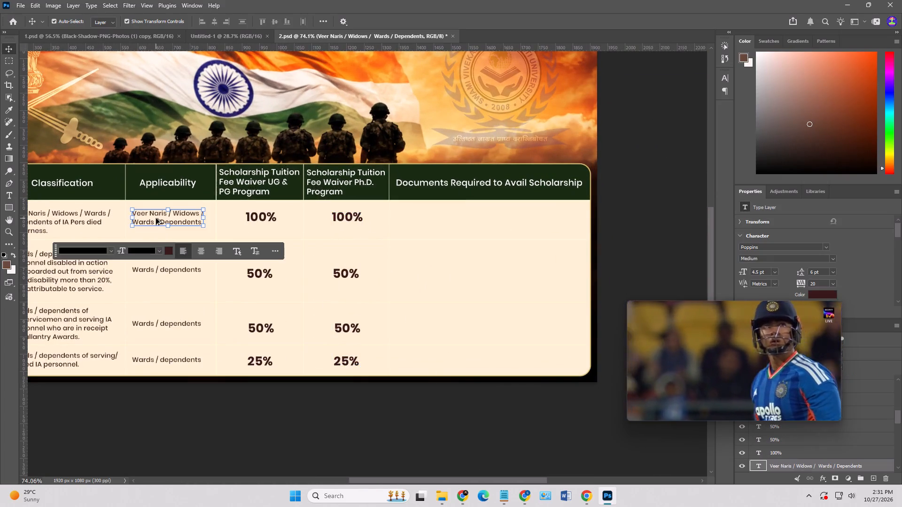
alt+drag(156, 218, 459, 222)
alt+shift+right_click(459, 222)
key(alt+Tab)
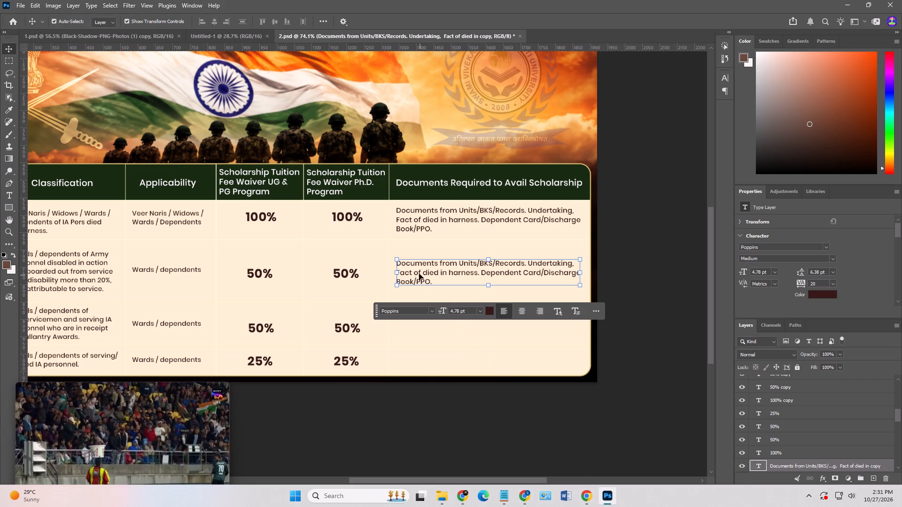
double_click(419, 272)
key(ctrl+v)
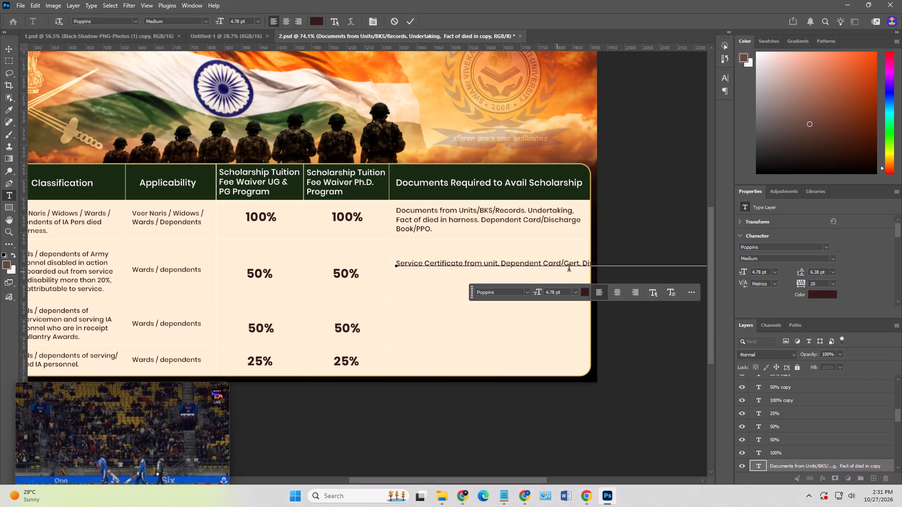
click(583, 265)
key(Return)
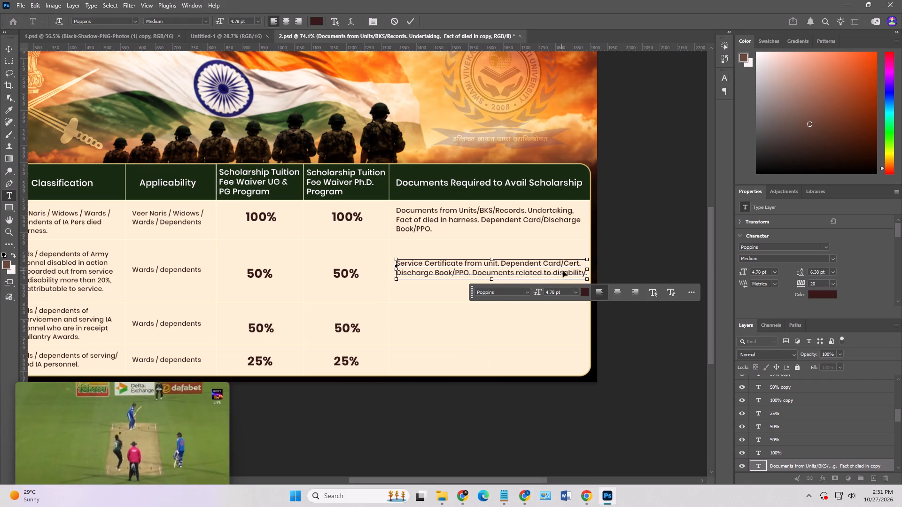
key(ctrl+z)
click(564, 265)
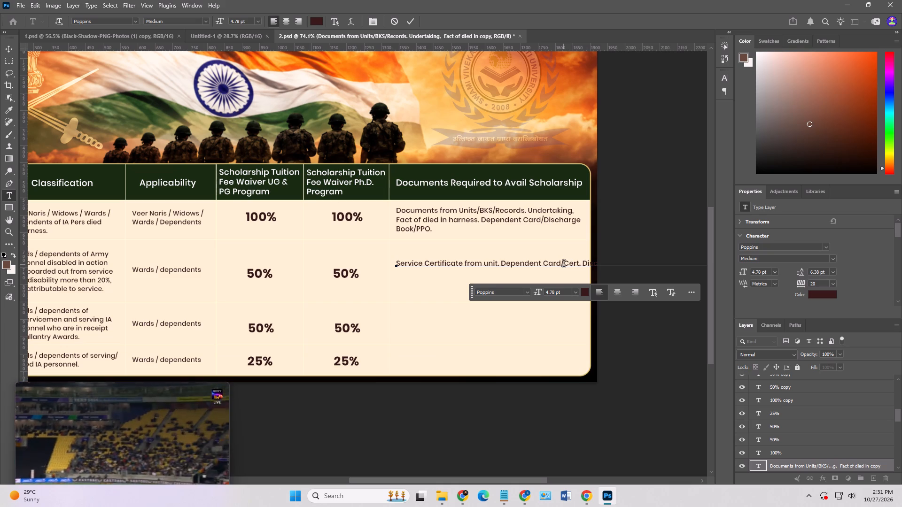
key(Return)
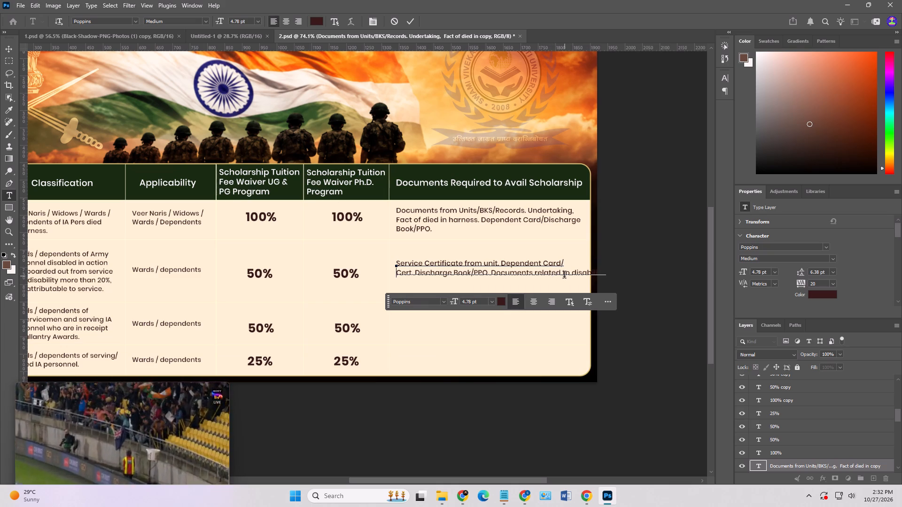
click(564, 276)
click(563, 276)
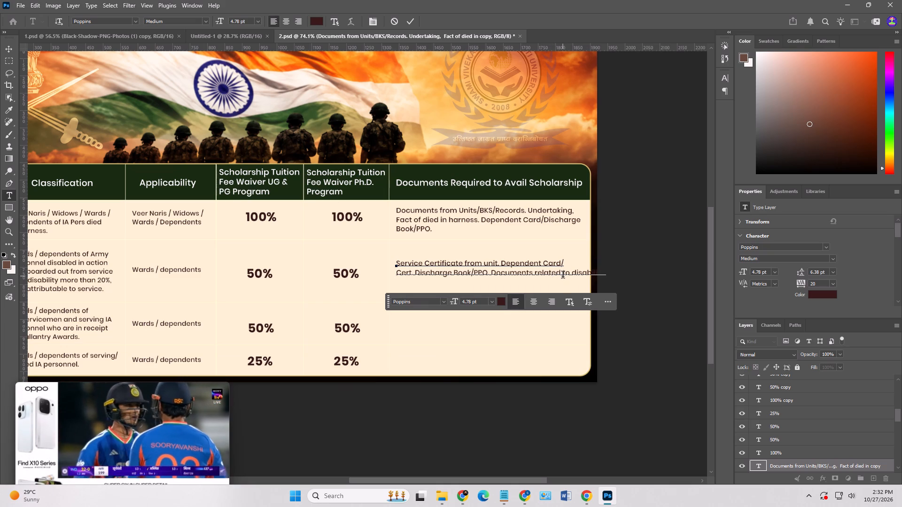
key(Return)
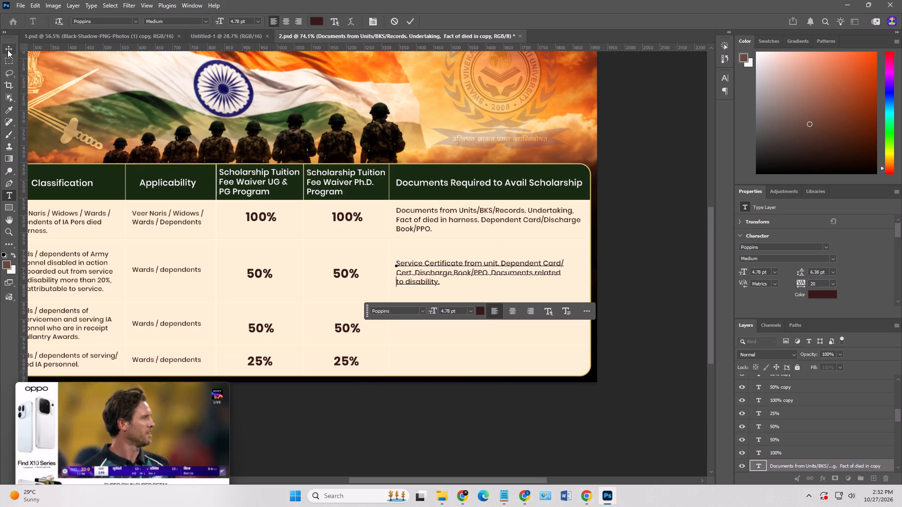
click(8, 50)
Set the line spacing of the Category-I documents text to 7.5 pt.
click(480, 222)
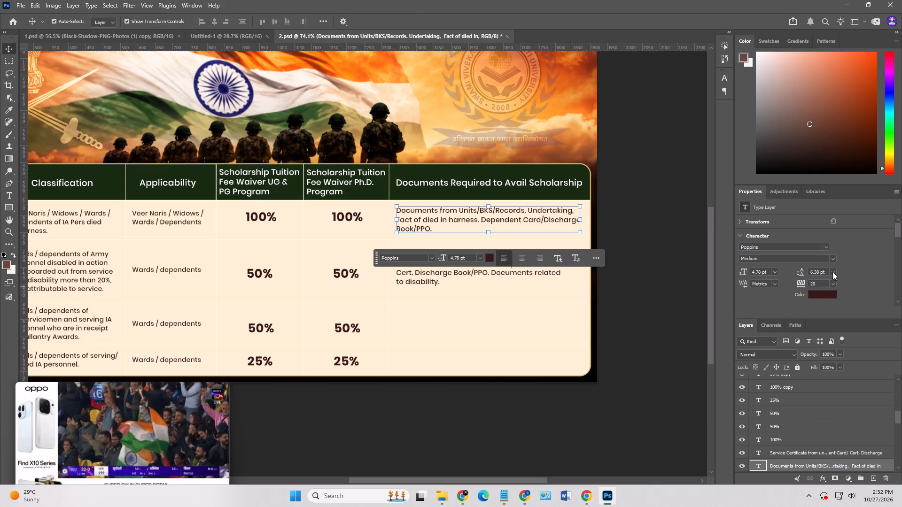
click(834, 272)
click(827, 300)
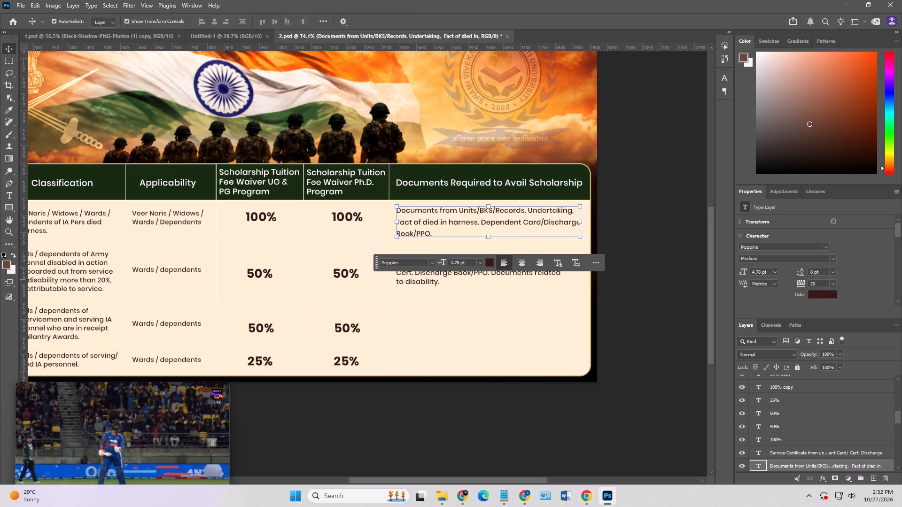
drag(821, 272, 761, 282)
text(7.5)
key(Return)
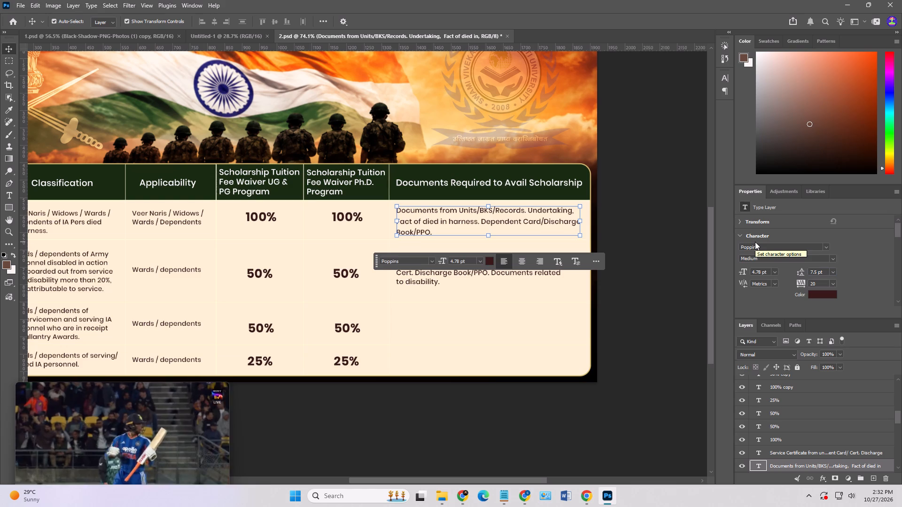
click(653, 319)
Set the line spacing of the Category-II documents text to 7.5 pt.
click(537, 276)
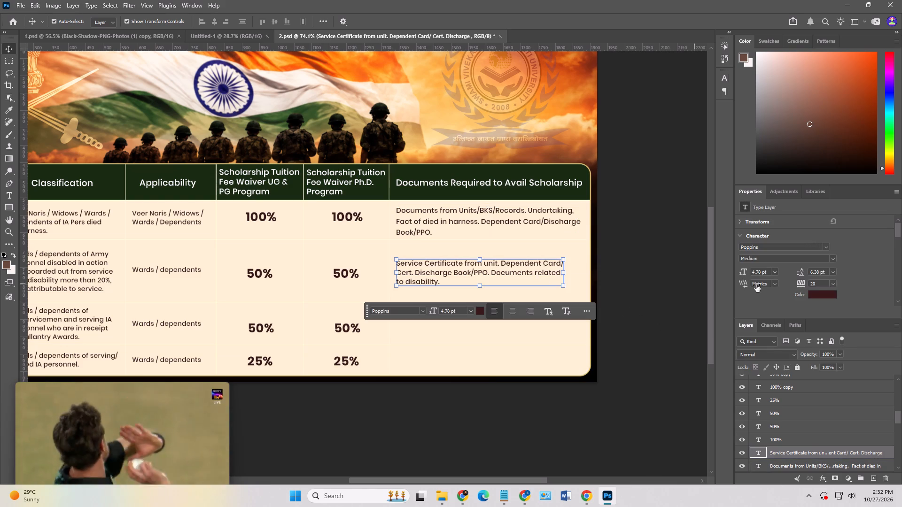
drag(828, 272, 786, 276)
text(7.5)
key(Return)
click(671, 277)
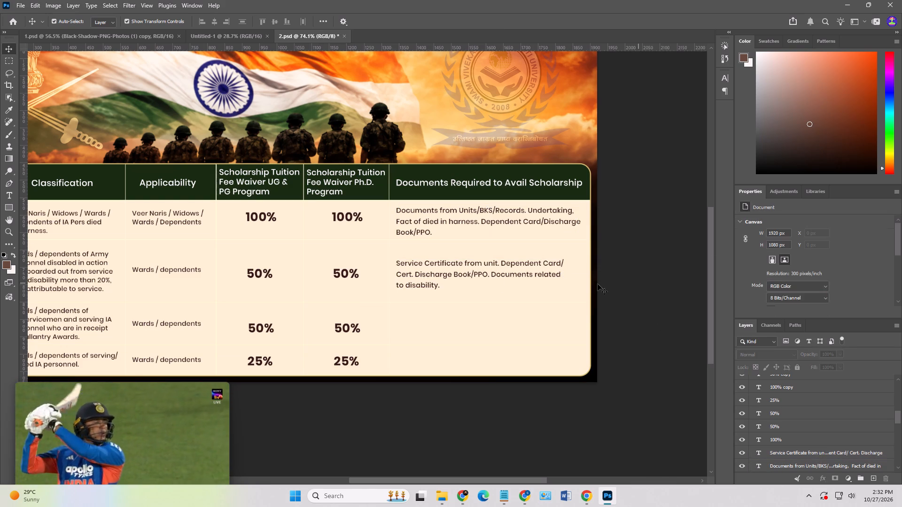
Raise the Category-II documents text slightly and duplicate it straight down into the Category-III cell.
click(439, 275)
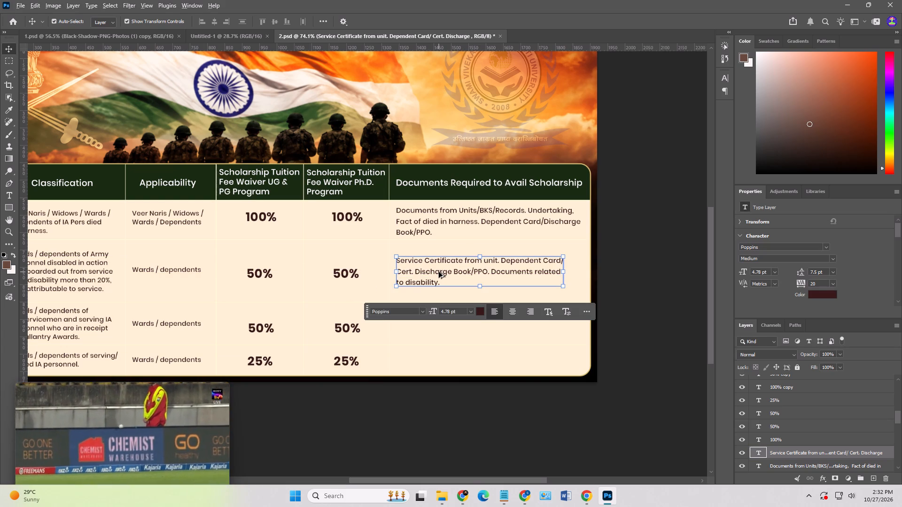
alt+shift+drag(439, 272, 436, 325)
alt+shift+right_click(436, 325)
Move the floating video window slightly higher and return to the 2.psd document.
drag(201, 416, 203, 408)
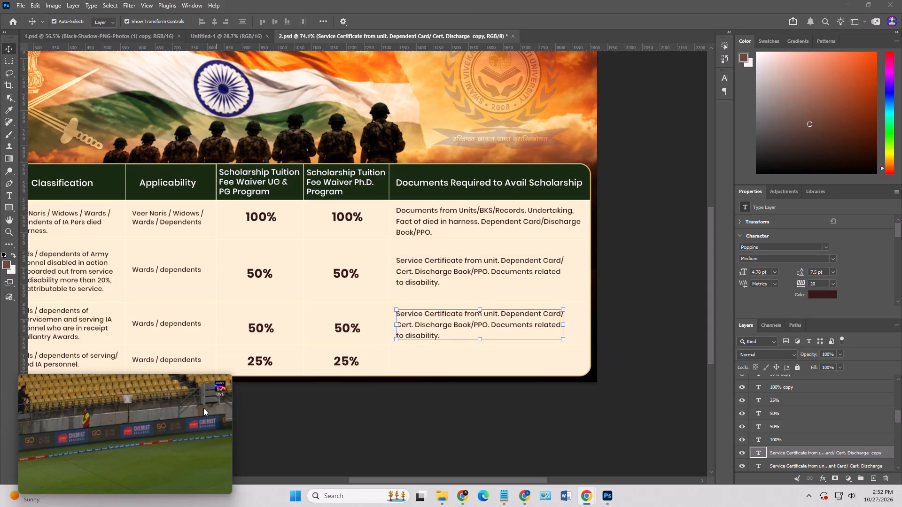
drag(203, 408, 203, 405)
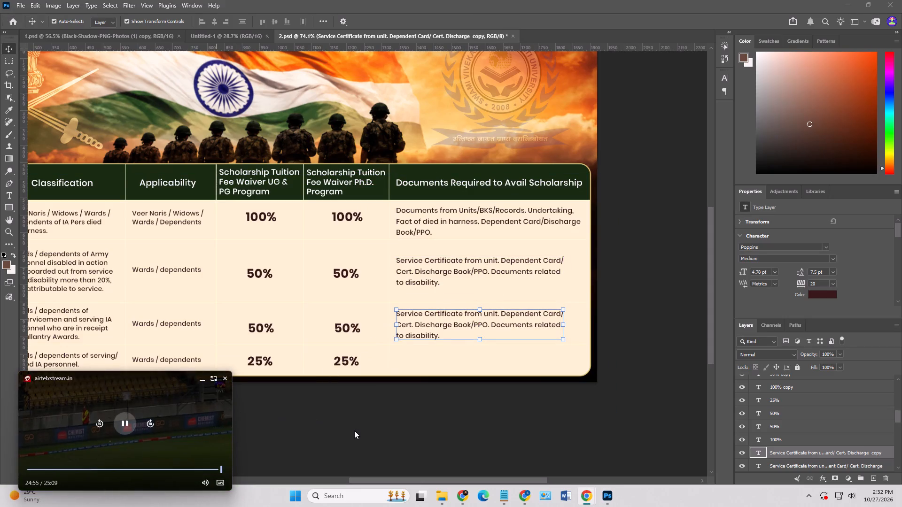
click(354, 430)
Copy the Category-III documents text, "Service Certificate from Dependent" through "Gallantry Awards.", from the ChatGPT table.
key(alt+Tab)
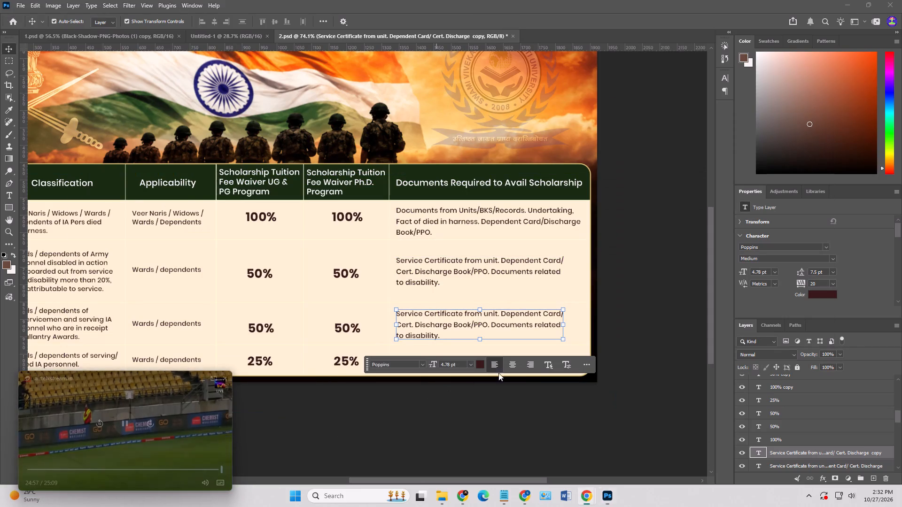
click(605, 495)
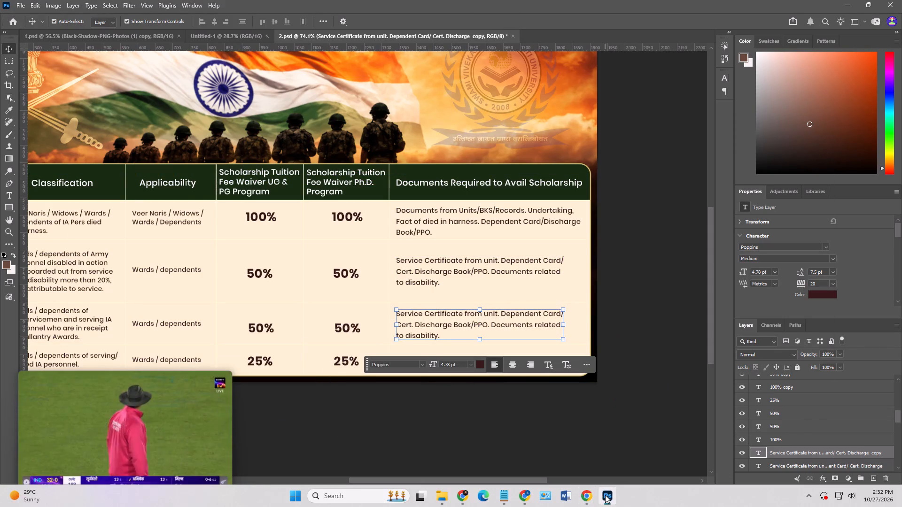
click(589, 497)
click(537, 437)
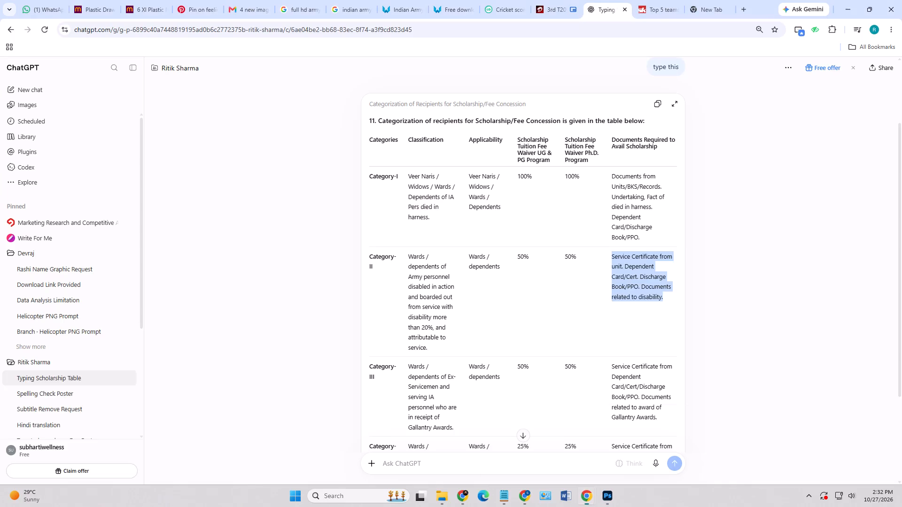
drag(613, 368, 653, 413)
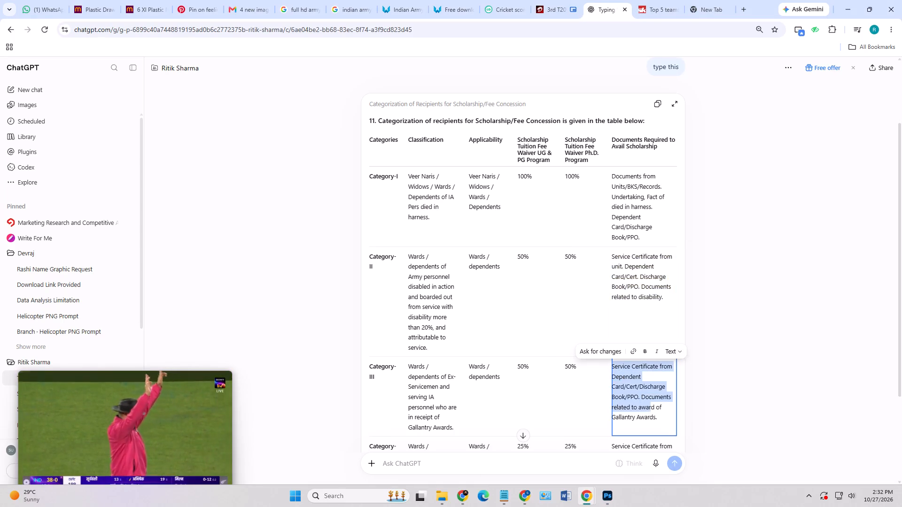
drag(653, 413, 660, 421)
key(ctrl+c)
scroll(637, 402, down, 2)
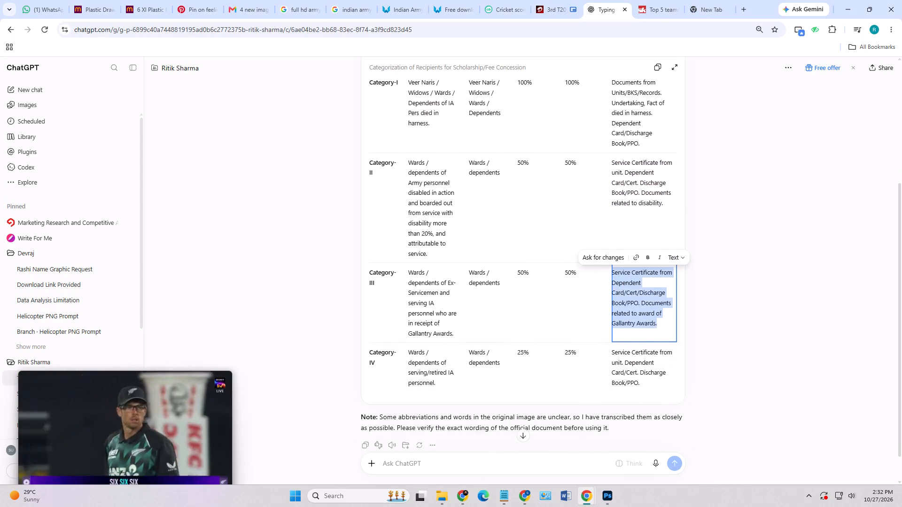
In Photoshop, replace the Category-III documents text with the copied text, breaking it into three lines after "Card/Cert/" and "related to".
key(alt+Tab)
double_click(430, 326)
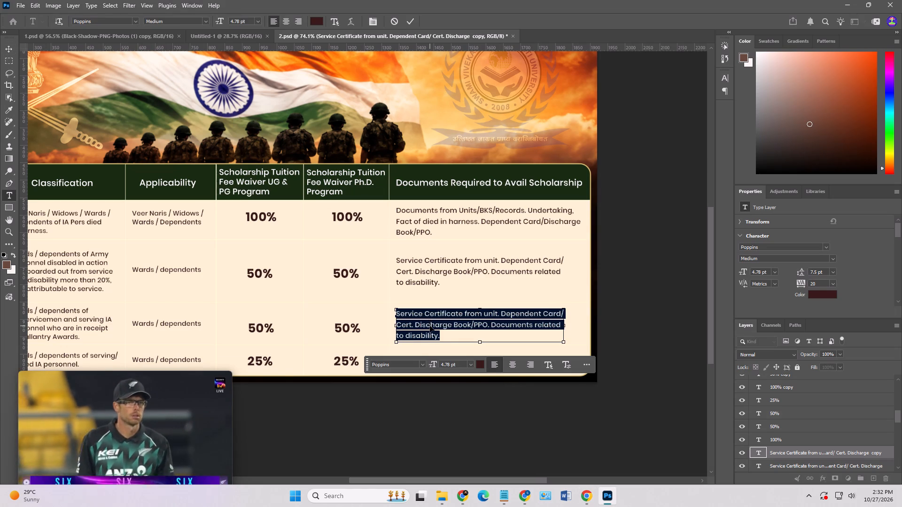
key(ctrl+v)
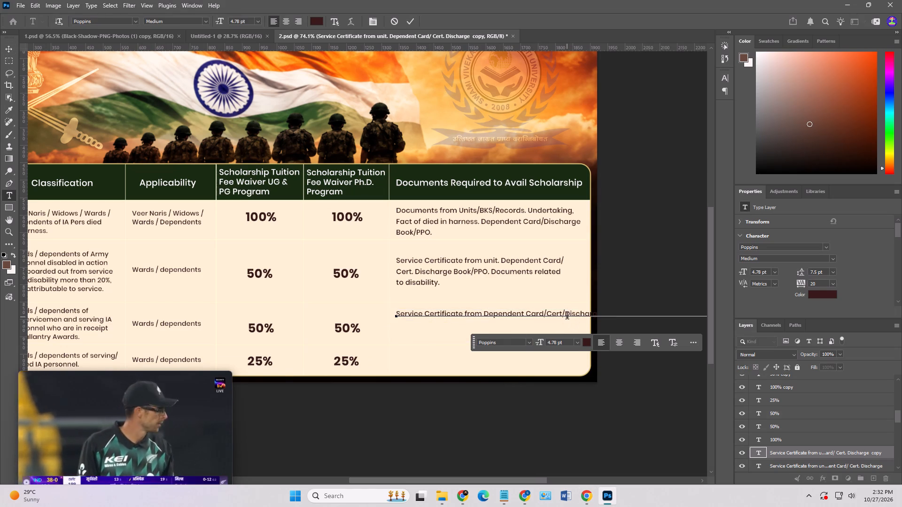
click(567, 317)
key(Return)
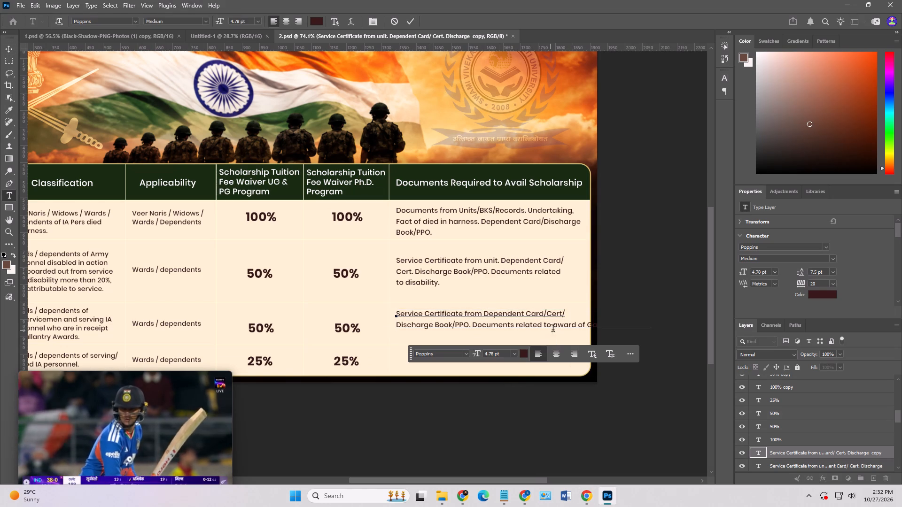
click(553, 328)
key(Return)
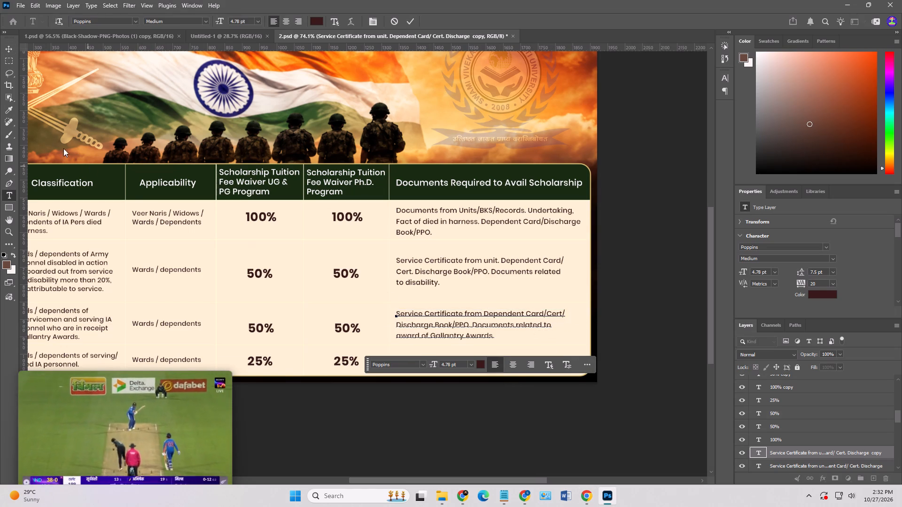
click(7, 47)
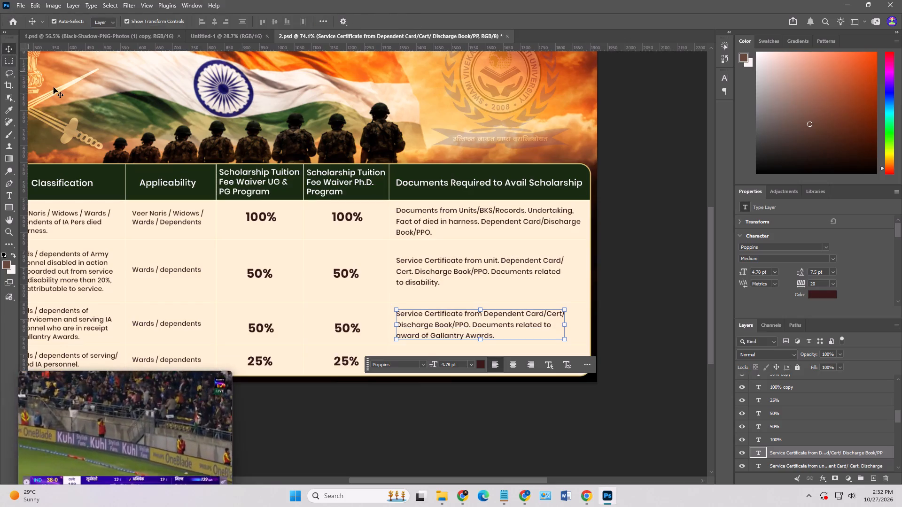
Duplicate the Category-III documents text straight down into the Category-IV cell of the same column.
click(644, 359)
alt+drag(433, 313, 429, 353)
alt+shift+right_click(429, 353)
Copy the Category-IV documents text, "Service Certificate from unit." through "Discharge Book/PPO.", from the ChatGPT table.
key(alt+Tab)
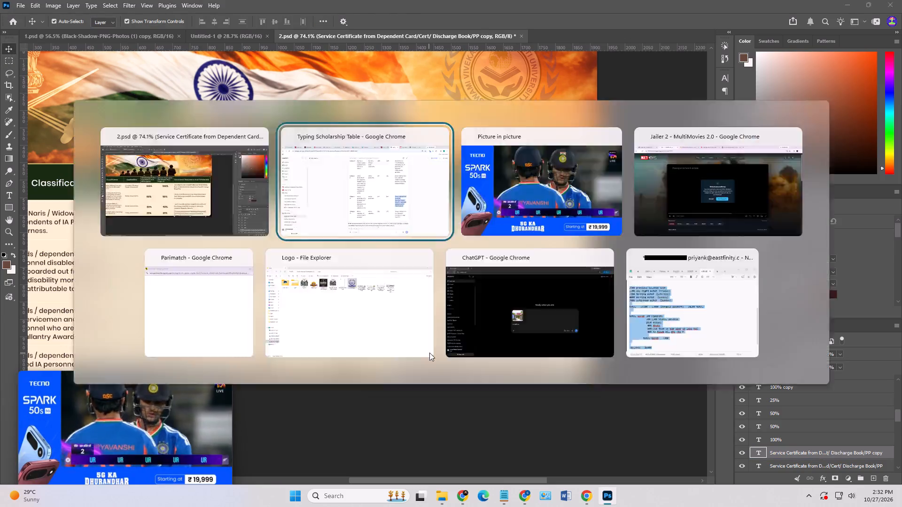
drag(612, 352, 637, 382)
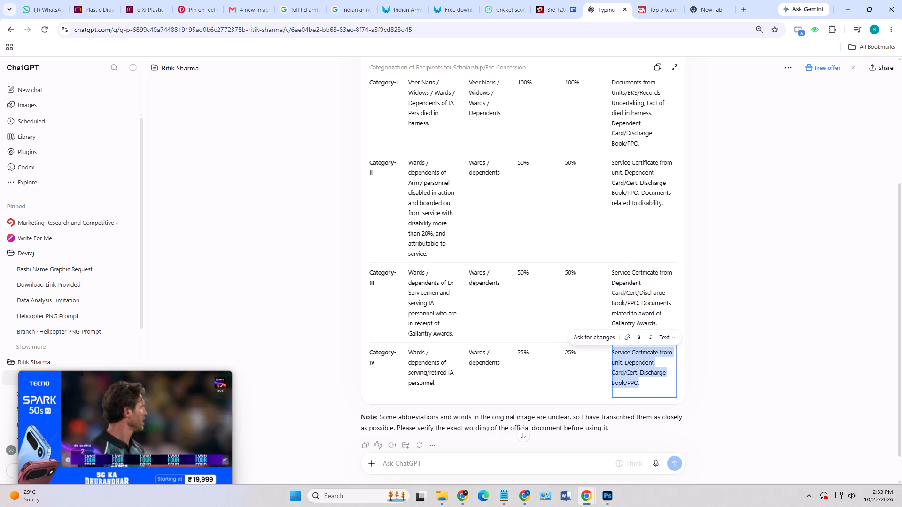
drag(637, 382, 644, 384)
key(ctrl+c)
In Photoshop, replace the Category-IV documents text with the copied text, breaking it into two lines after "Card/Cert.".
key(alt+Tab)
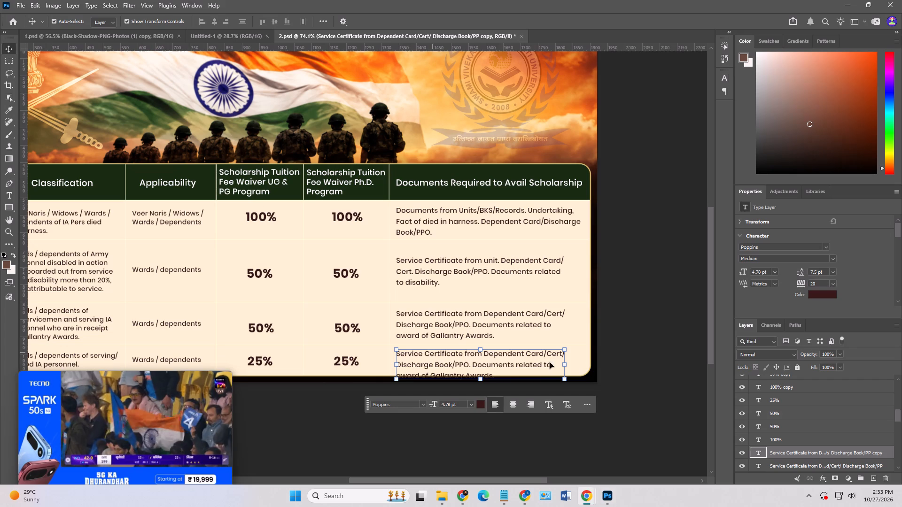
double_click(475, 356)
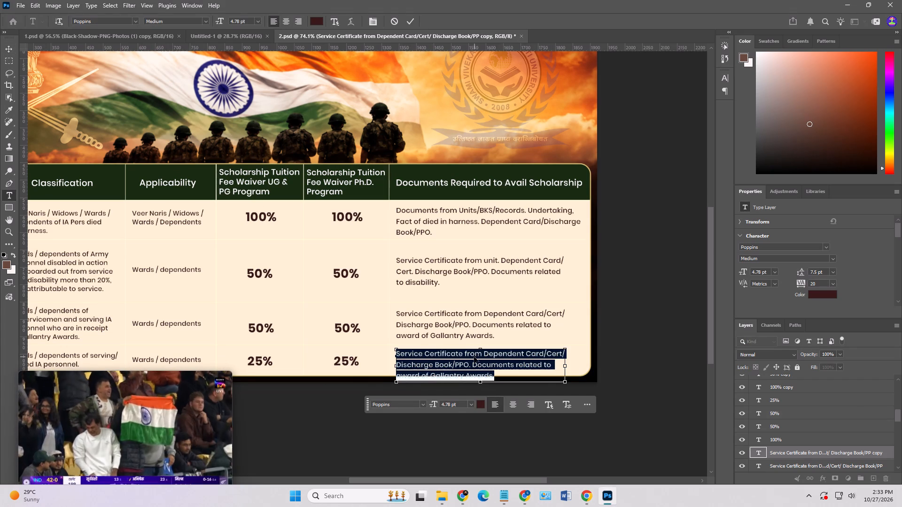
key(ctrl+v)
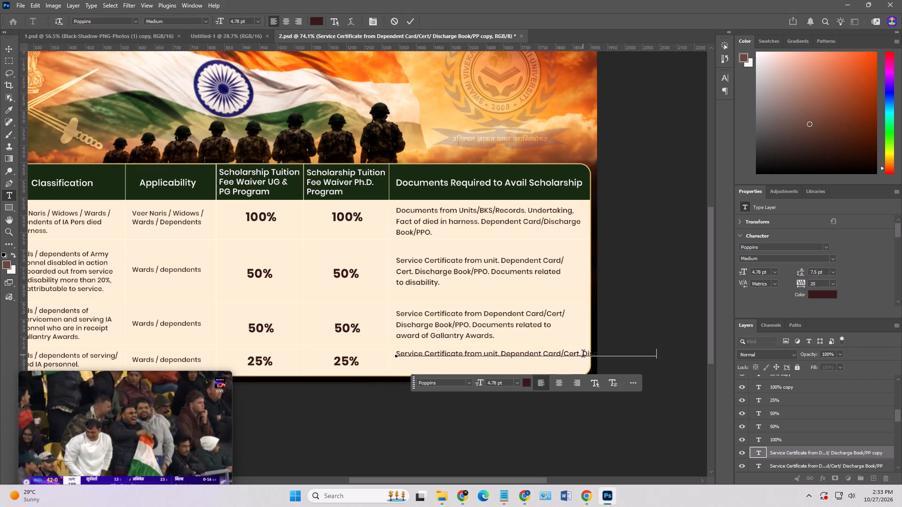
click(583, 355)
key(Return)
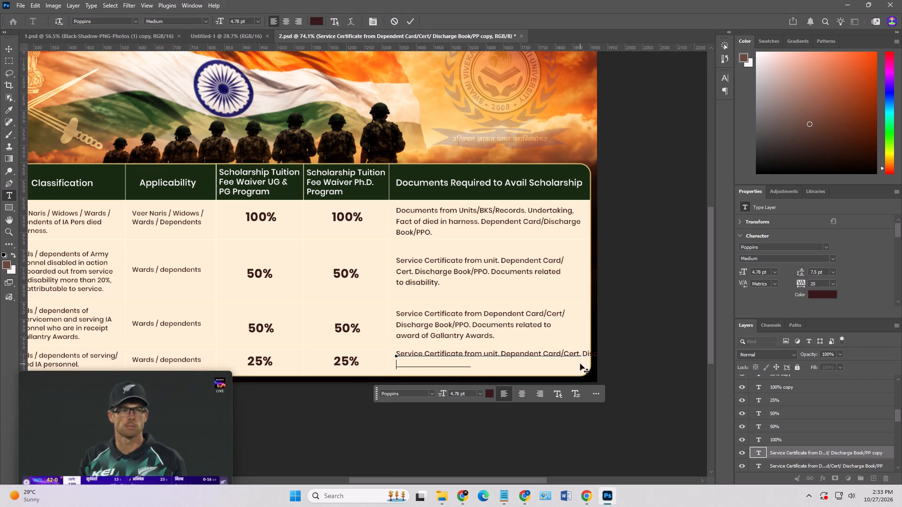
click(628, 358)
click(628, 358)
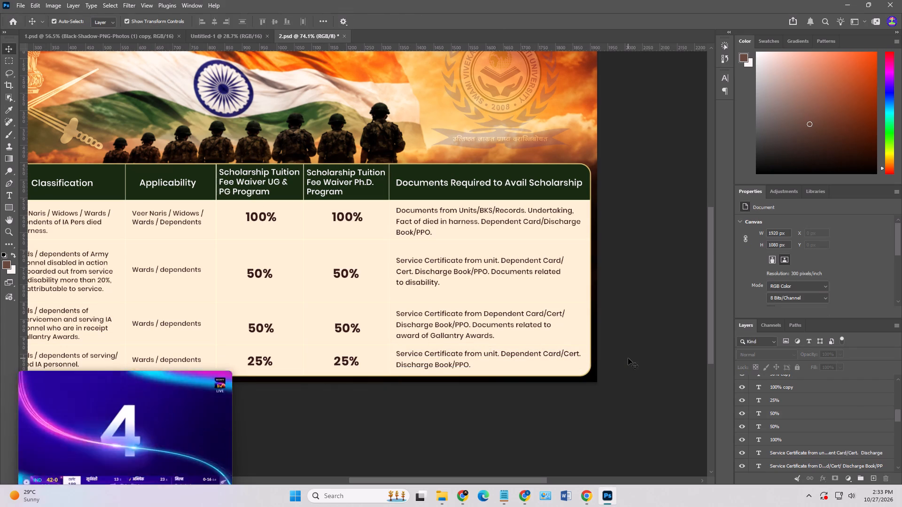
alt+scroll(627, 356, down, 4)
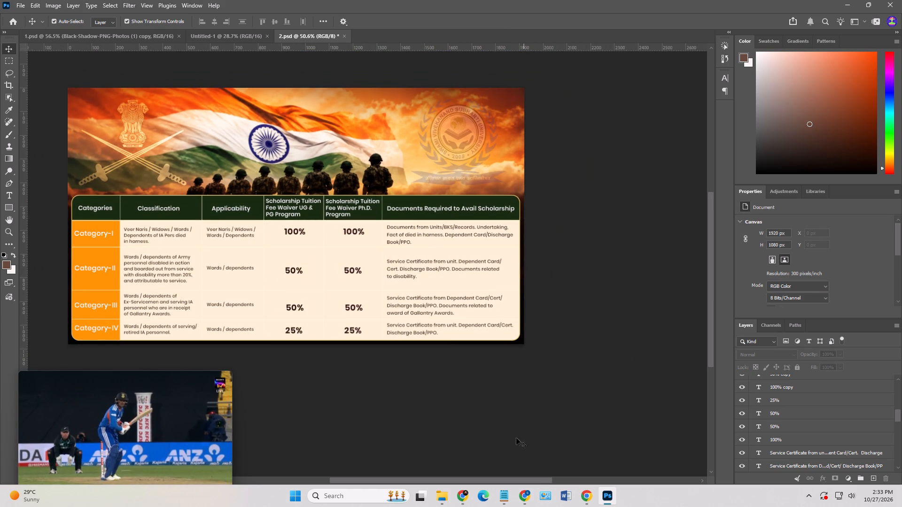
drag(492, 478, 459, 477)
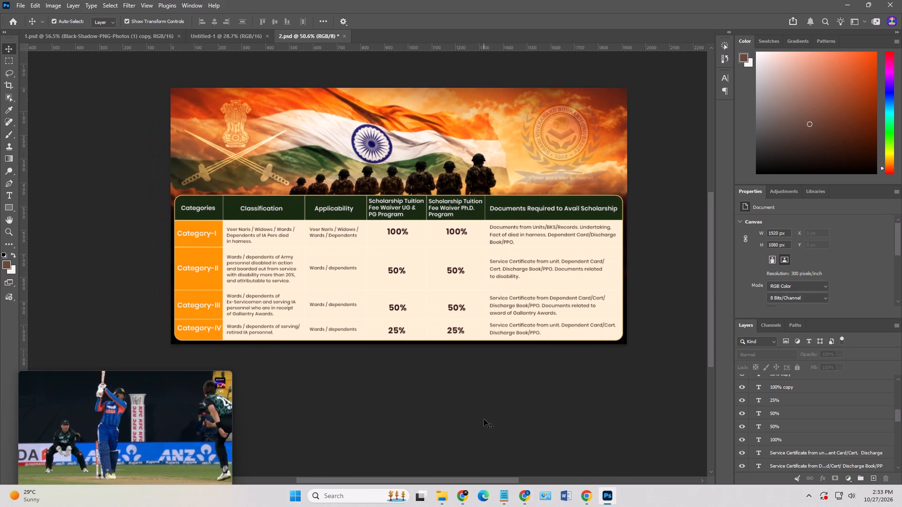
Save the finished scholarship table document with nothing selected.
click(484, 419)
key(ctrl+s)
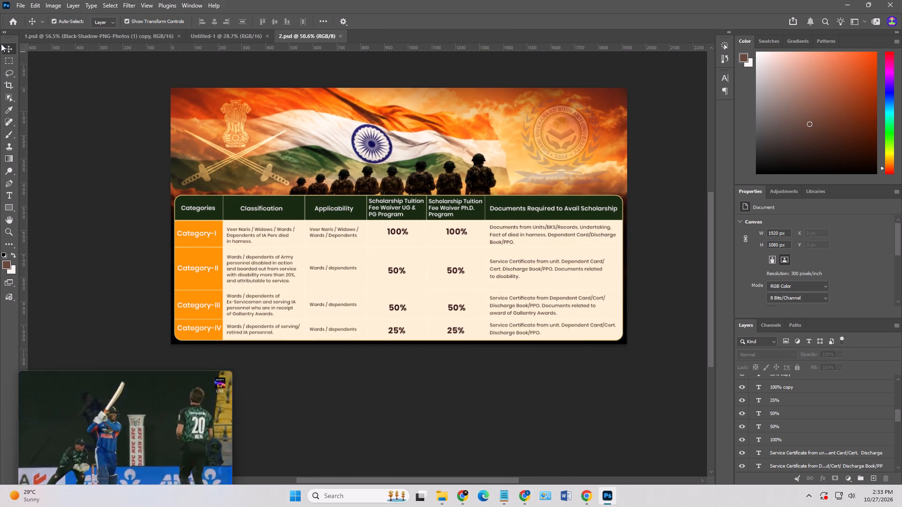
click(16, 7)
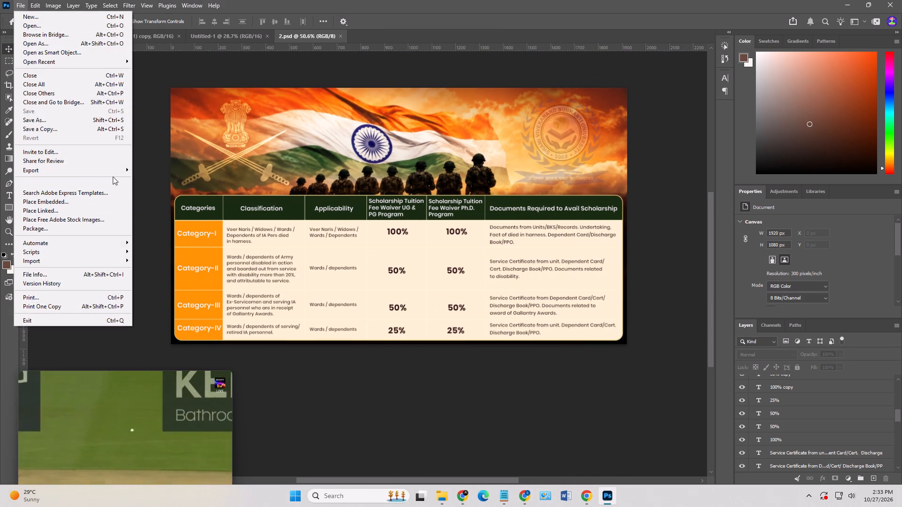
click(103, 169)
click(185, 181)
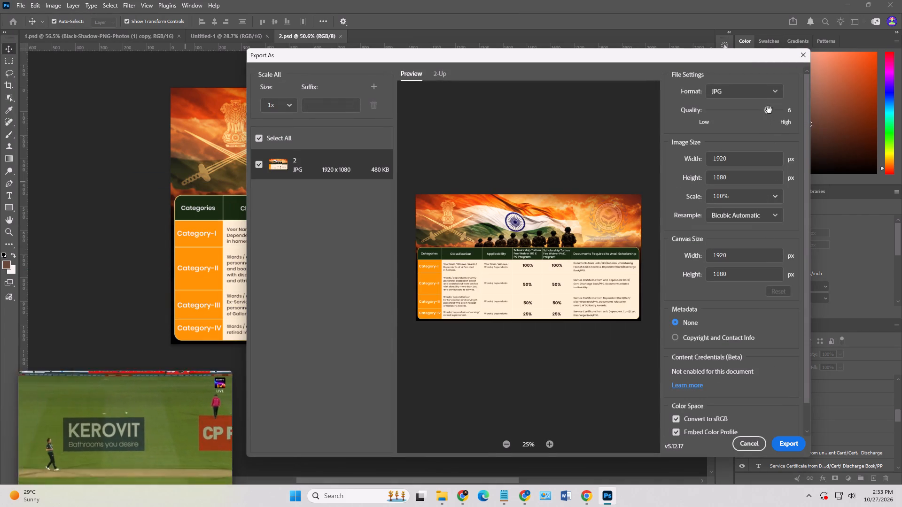
drag(769, 109, 823, 158)
click(786, 438)
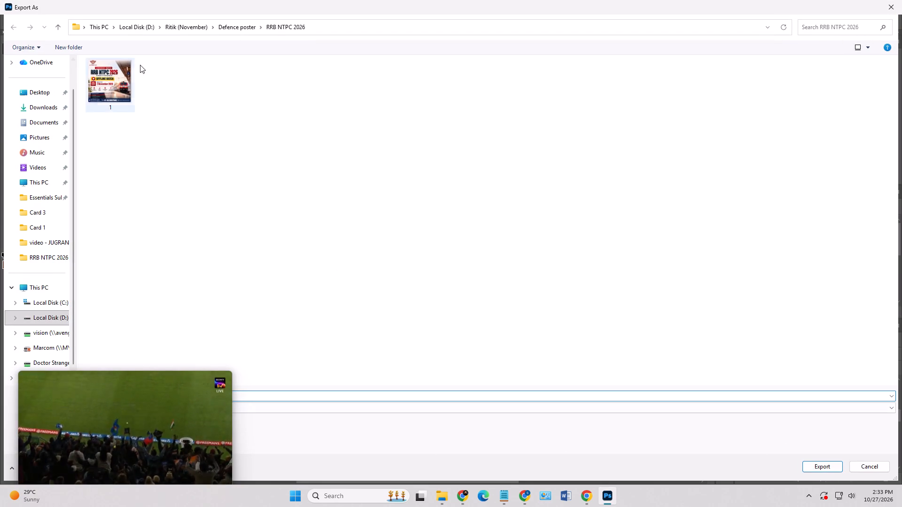
click(420, 396)
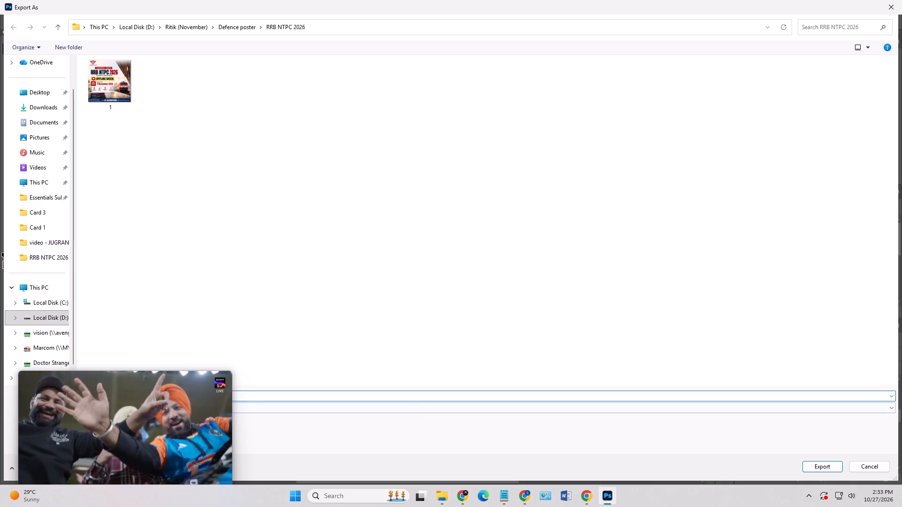
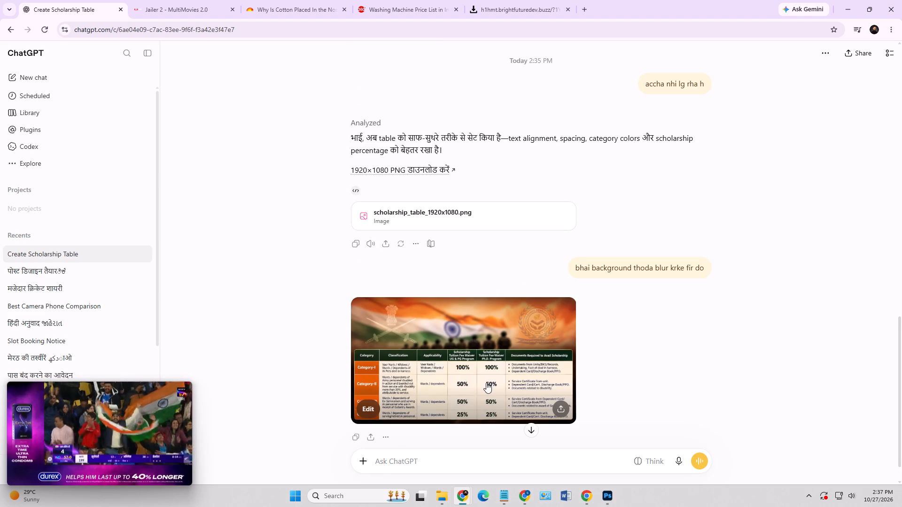
Open the newly generated blurred-background scholarship image at full size and download it.
click(486, 382)
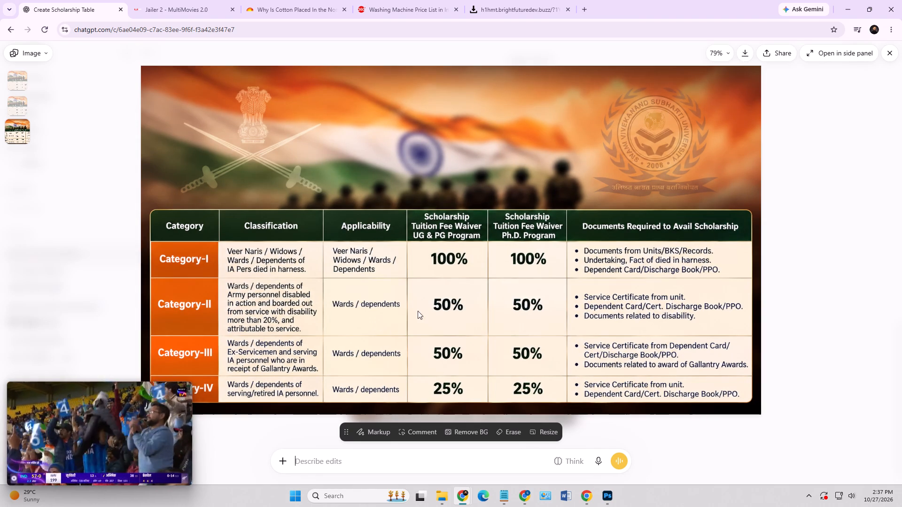
click(746, 55)
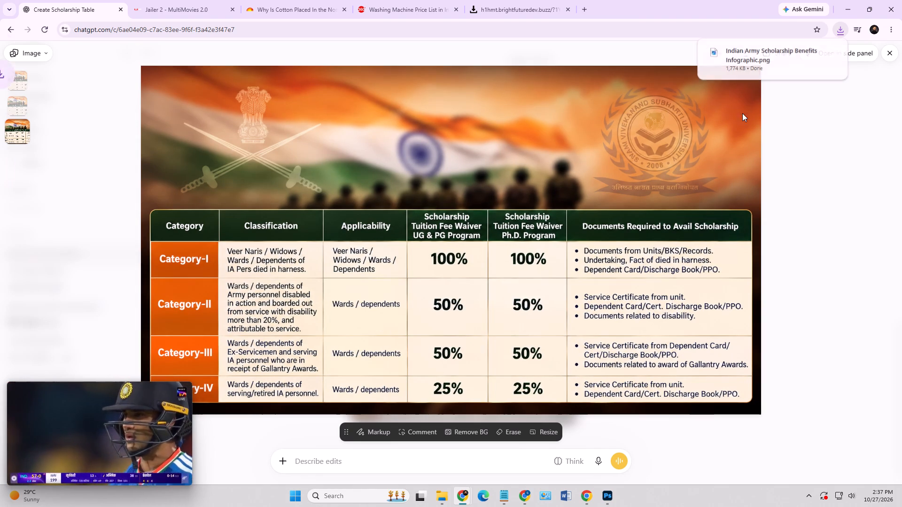
Switch to Photoshop and place the downloaded Indian Army Scholarship Benefits Infographic image into 2.psd.
drag(729, 55, 604, 506)
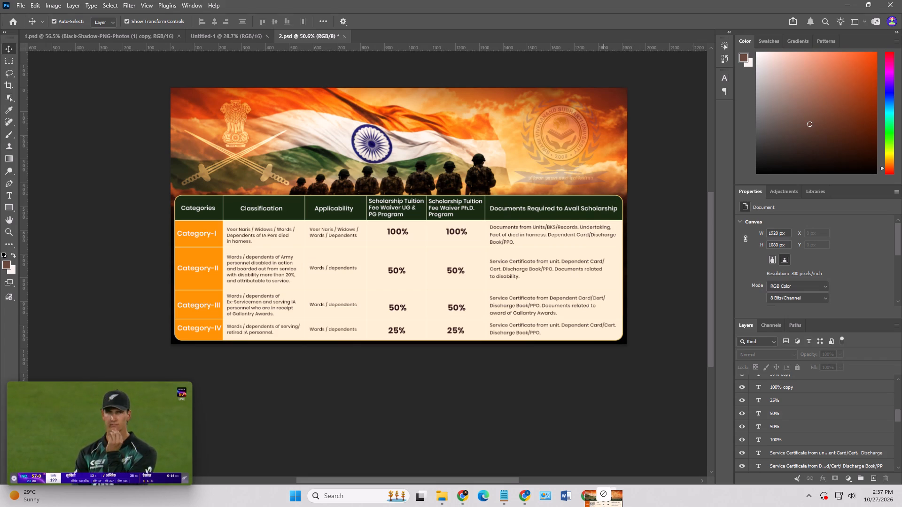
drag(604, 506, 514, 154)
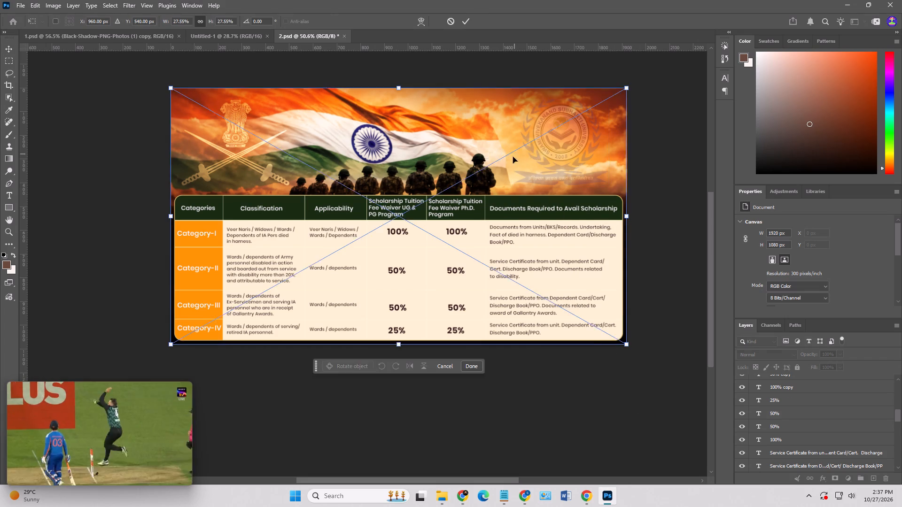
Reorder the placed infographic layer beneath the table, text and SVSU Logo layers, directly above Remove tool edits.
scroll(796, 426, up, 20)
scroll(796, 426, up, 4)
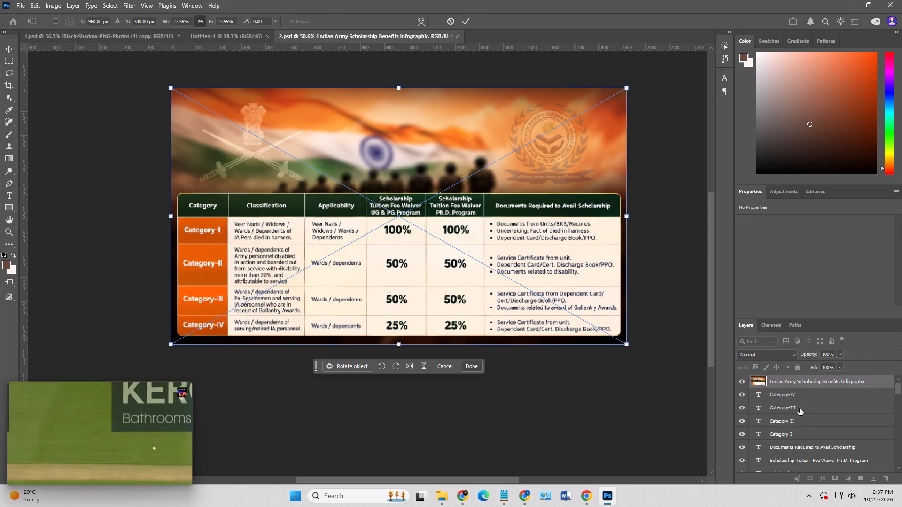
drag(790, 379, 789, 506)
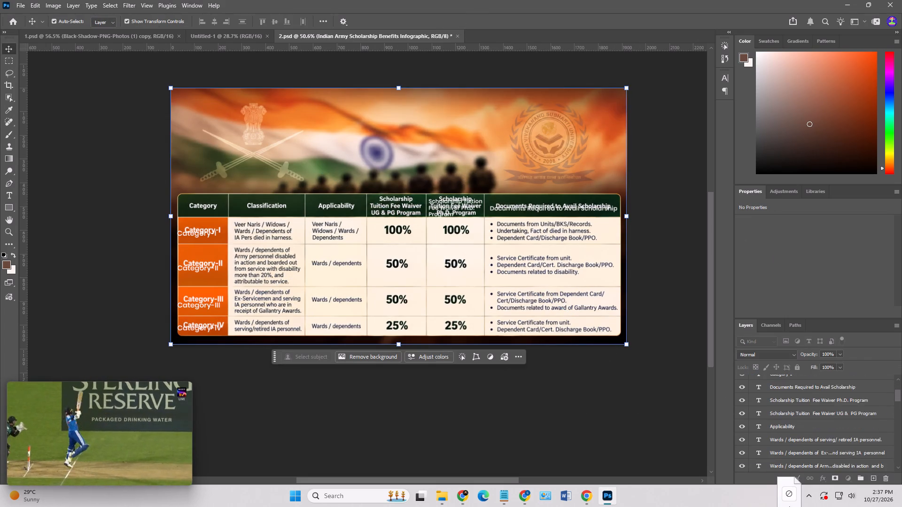
drag(789, 506, 786, 460)
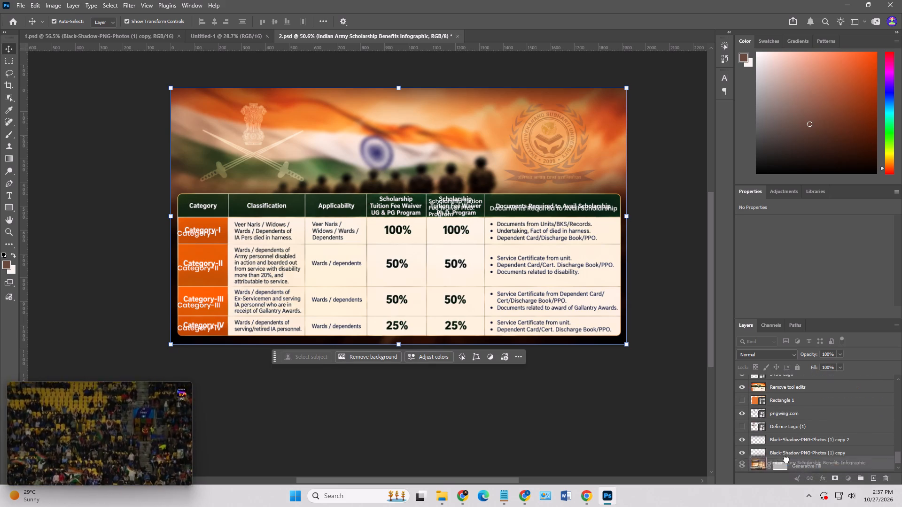
drag(786, 460, 785, 385)
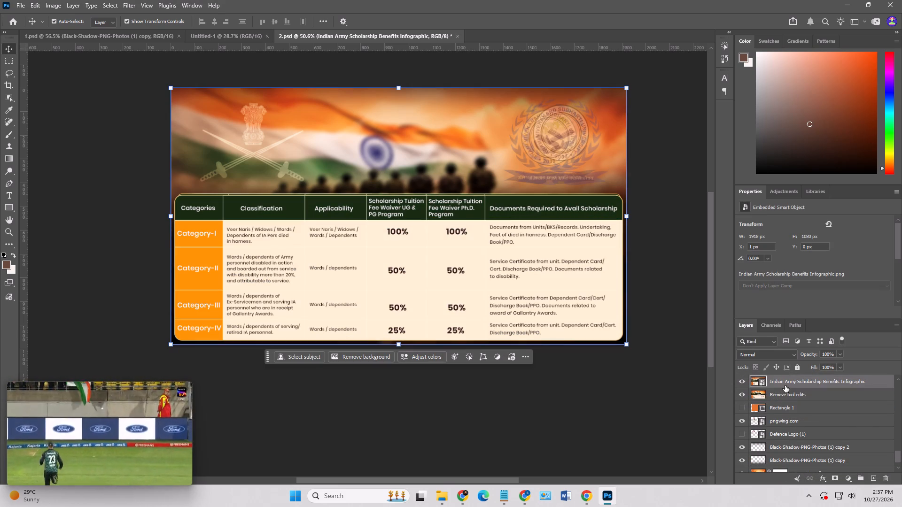
click(675, 397)
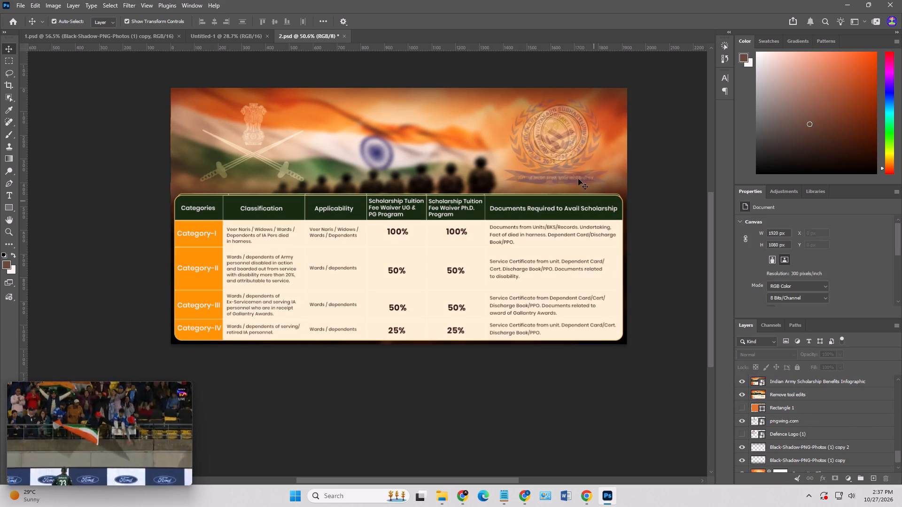
click(568, 160)
click(668, 236)
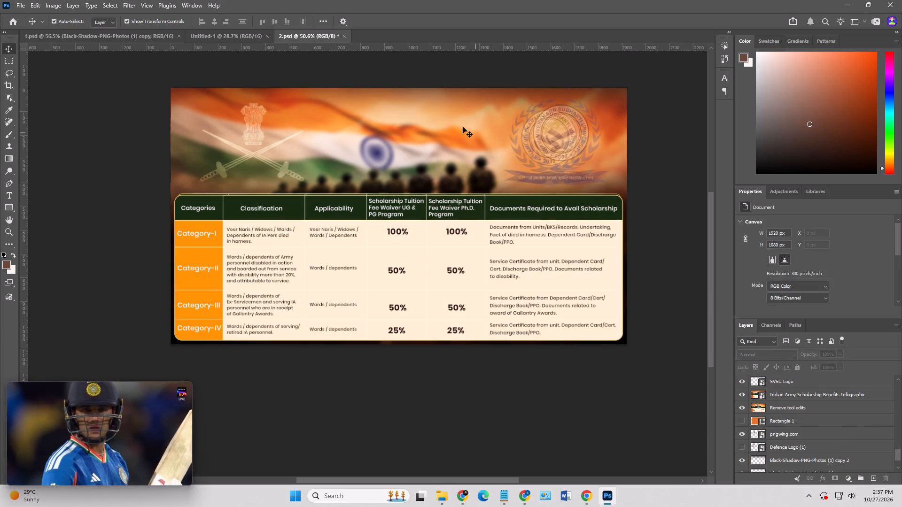
Enlarge the infographic layer to about 1945 × 1106 px and shift it so its top edge meets the canvas top.
click(462, 126)
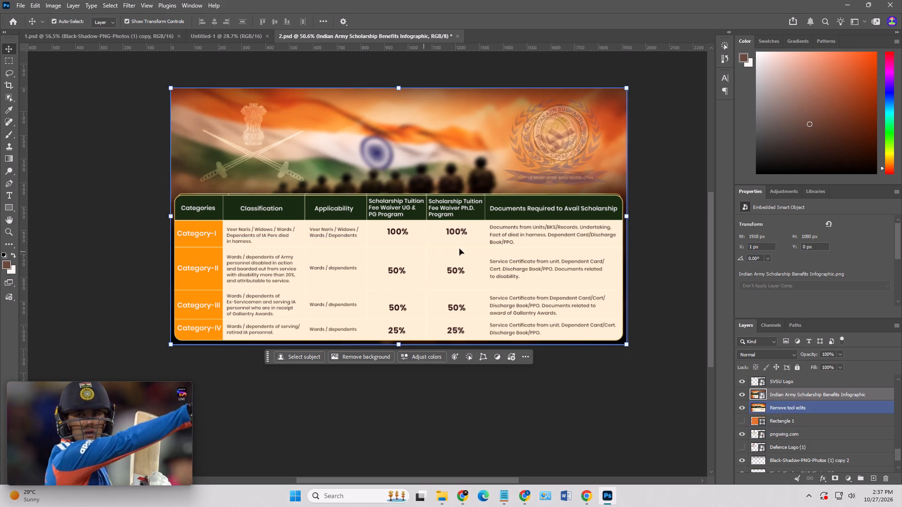
alt+click(623, 347)
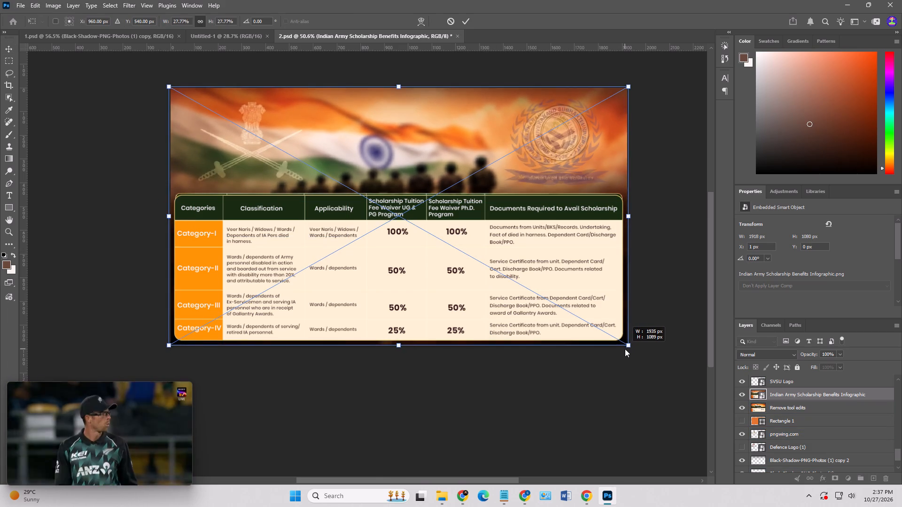
drag(482, 136, 482, 143)
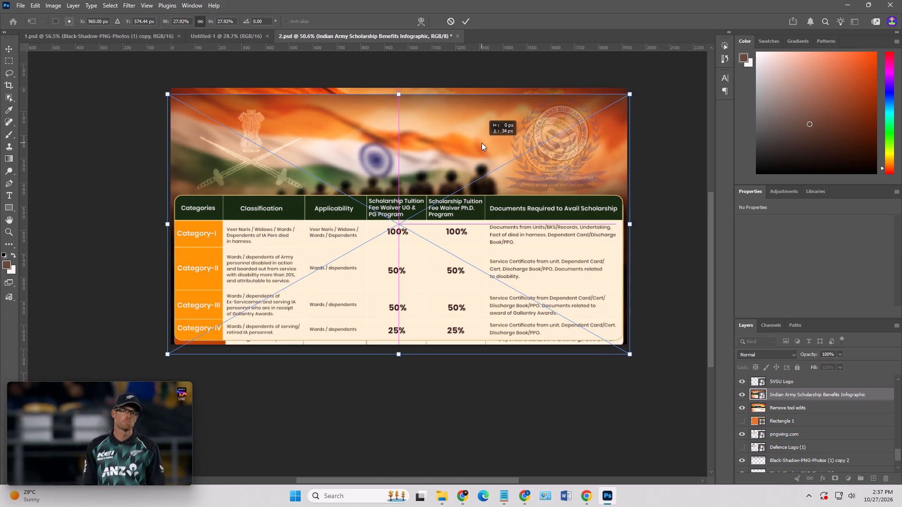
drag(482, 143, 481, 141)
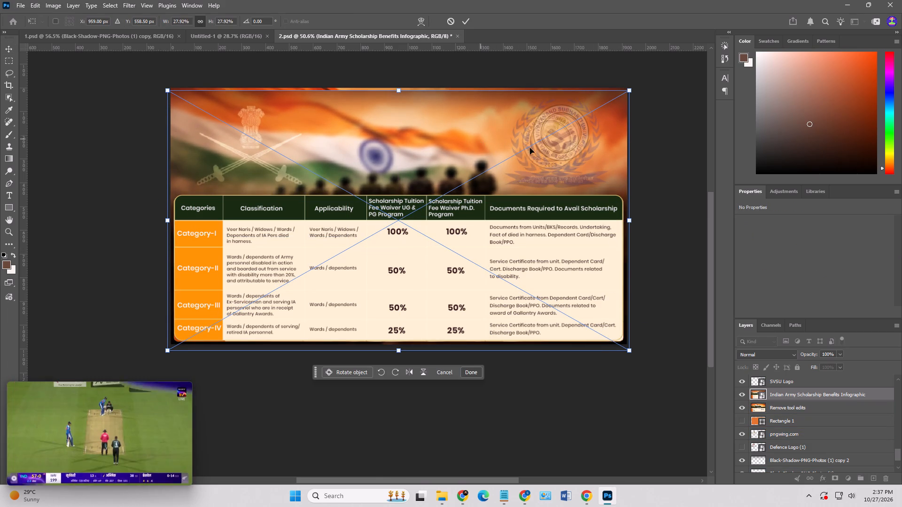
shift+click(396, 90)
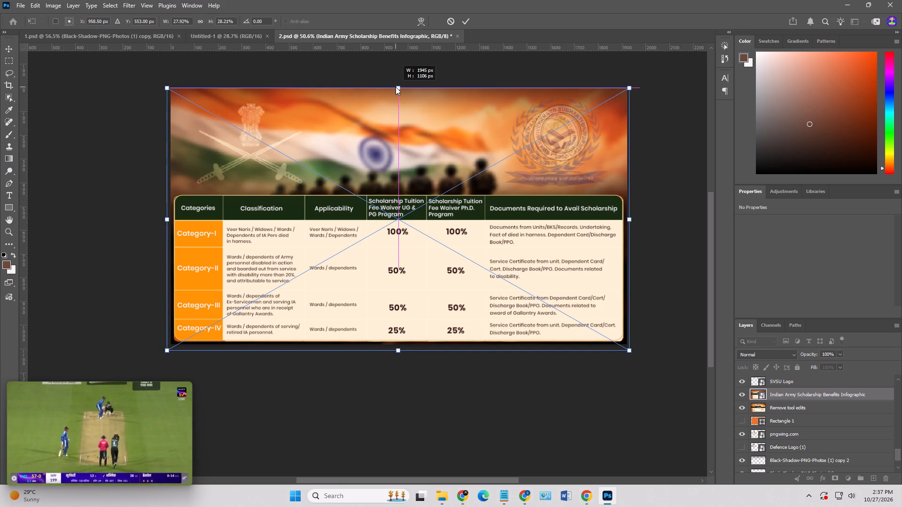
key(Return)
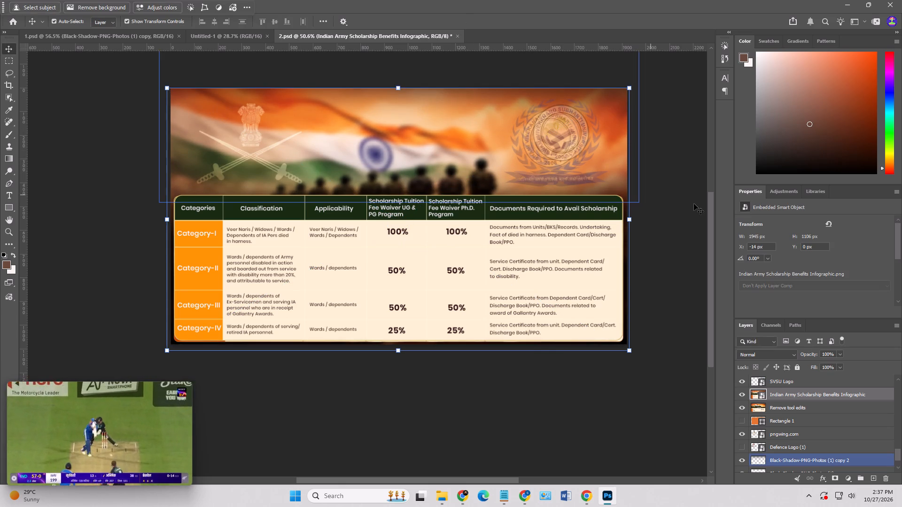
Hide the SVSU Logo layer that overlaps the university emblem in the blurred background image.
click(694, 204)
click(537, 176)
click(745, 384)
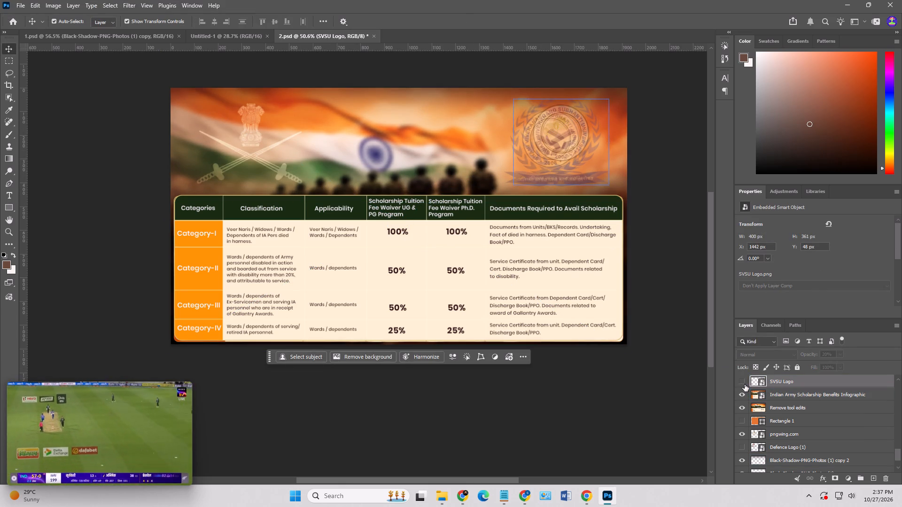
click(683, 359)
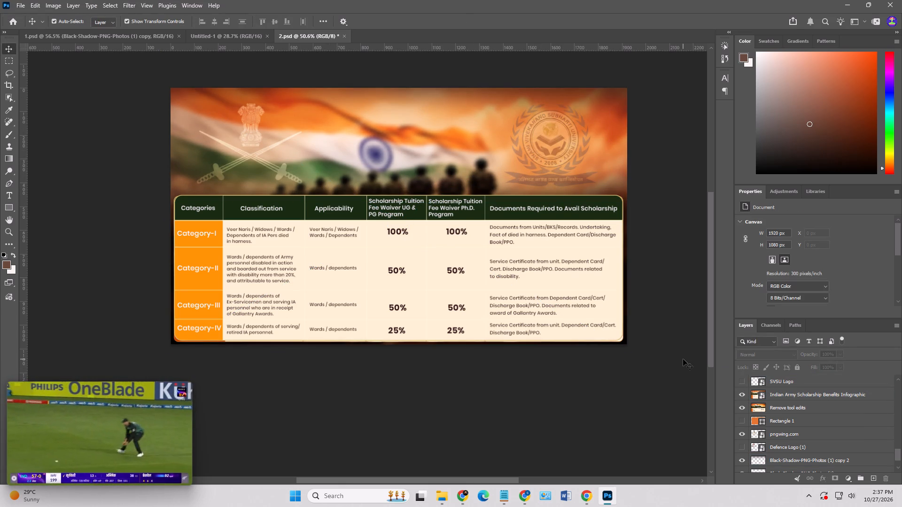
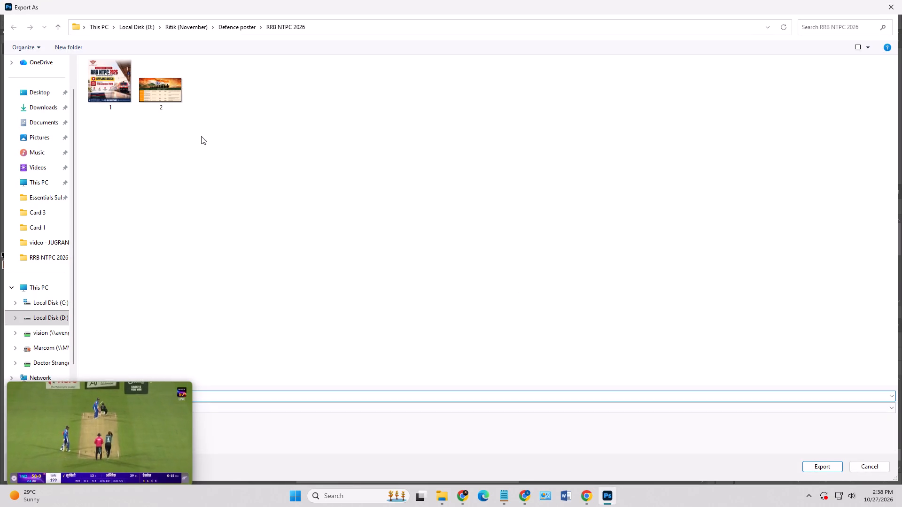
Export the updated scholarship table design to the RRB NTPC 2026 folder, adding .1 to the file name.
click(524, 399)
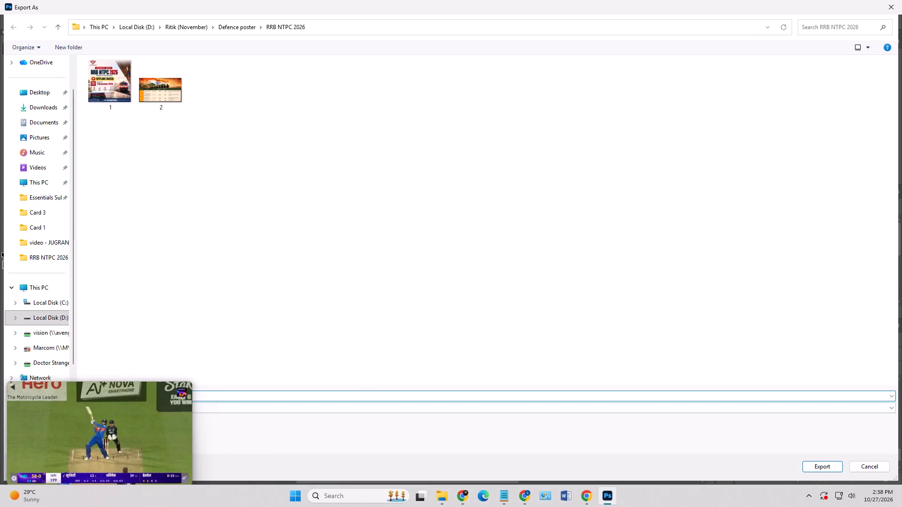
click(526, 397)
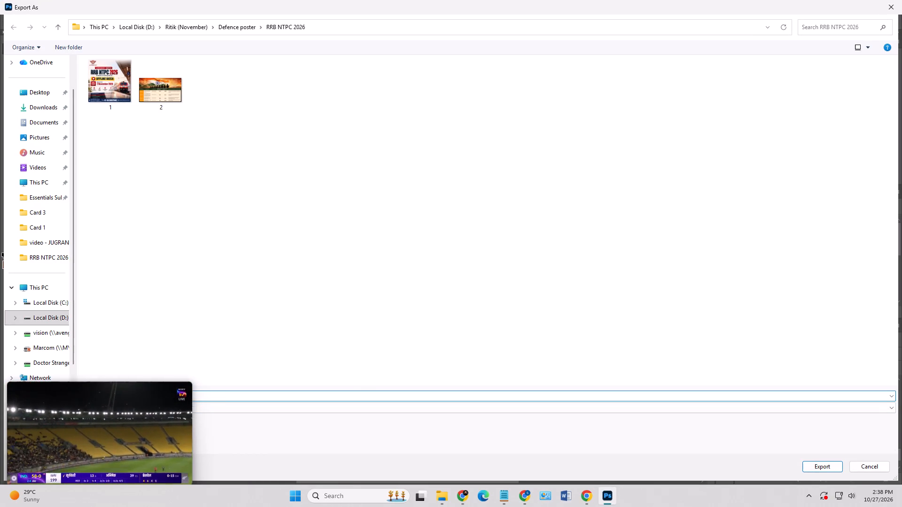
text(.1)
key(Return)
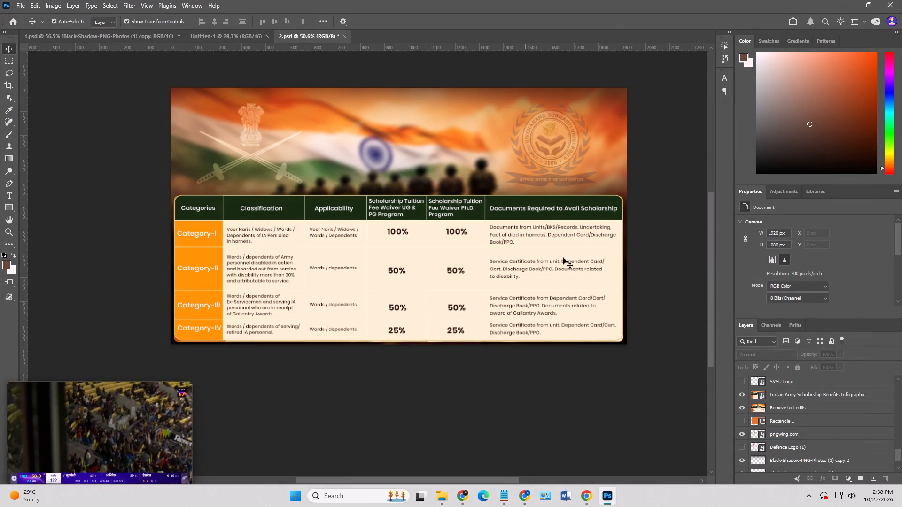
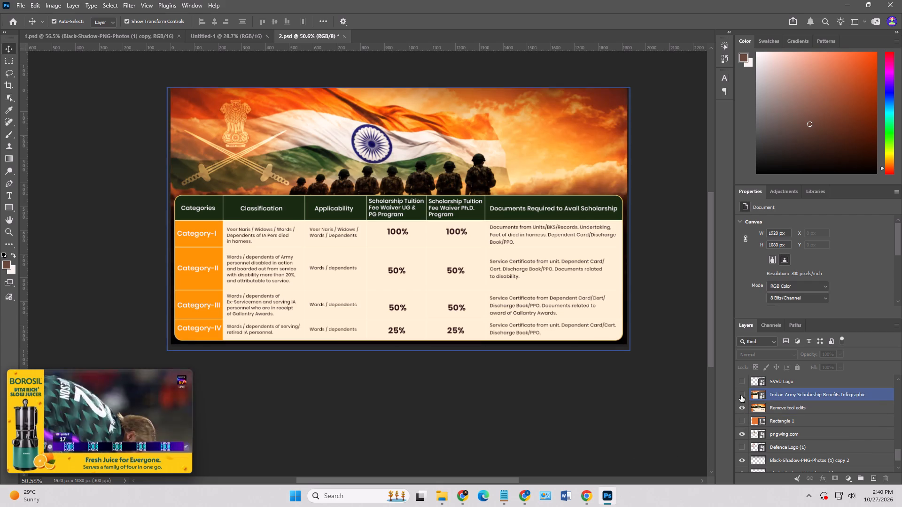
Show the SVSU Logo layer in the header of the design and deselect all layers.
click(741, 383)
click(688, 395)
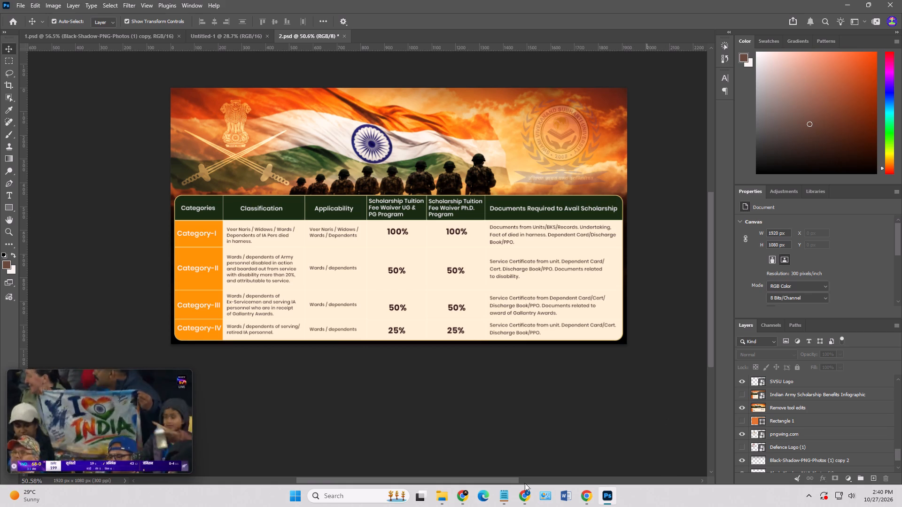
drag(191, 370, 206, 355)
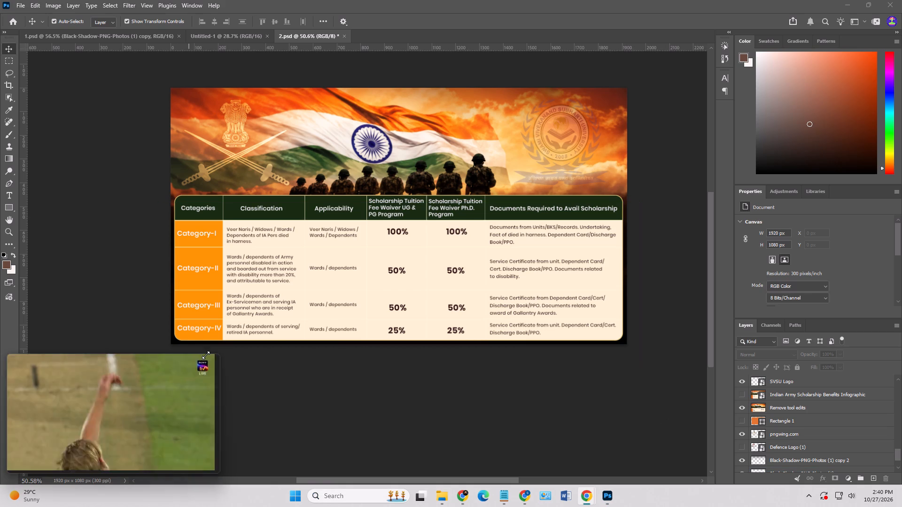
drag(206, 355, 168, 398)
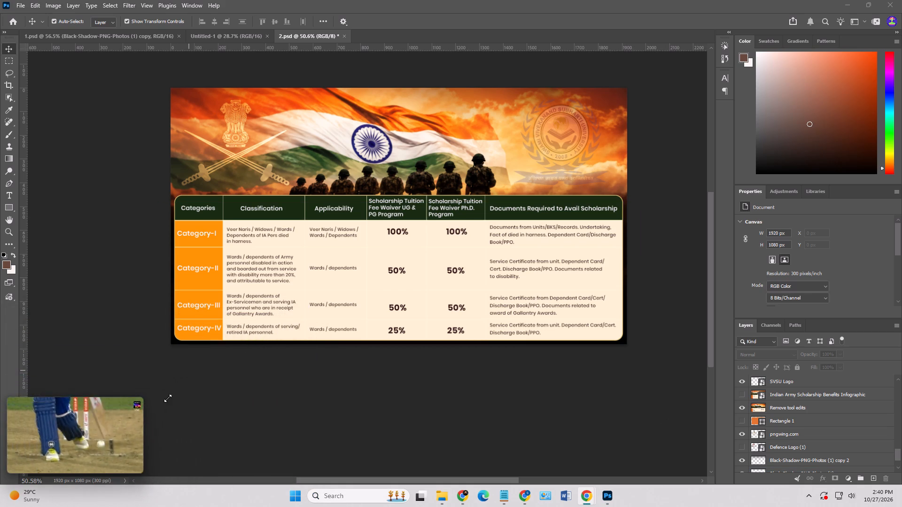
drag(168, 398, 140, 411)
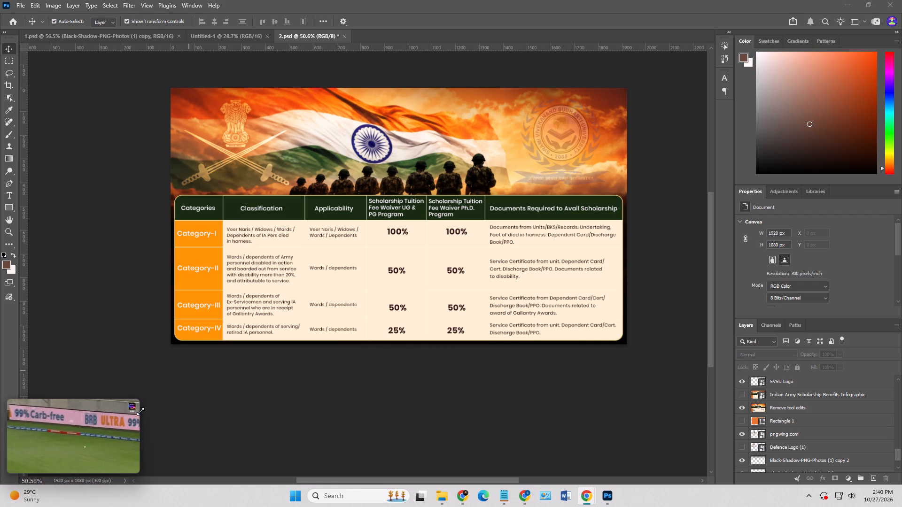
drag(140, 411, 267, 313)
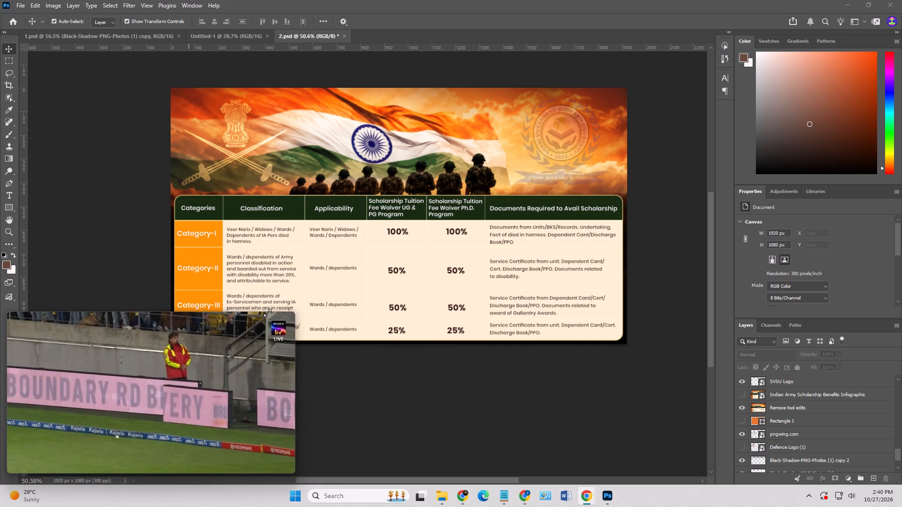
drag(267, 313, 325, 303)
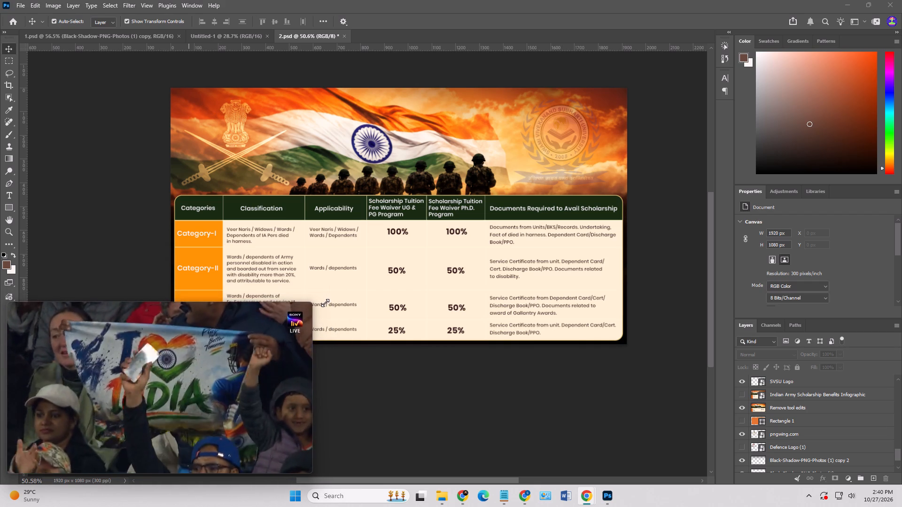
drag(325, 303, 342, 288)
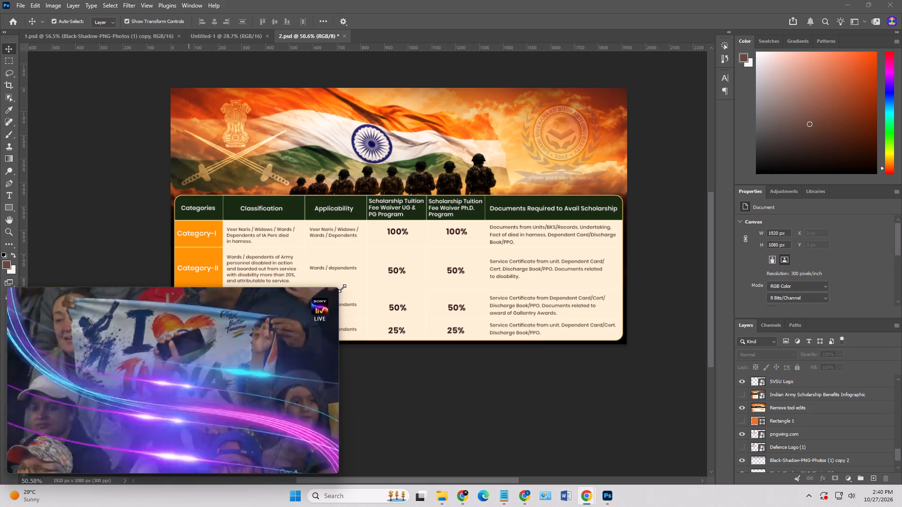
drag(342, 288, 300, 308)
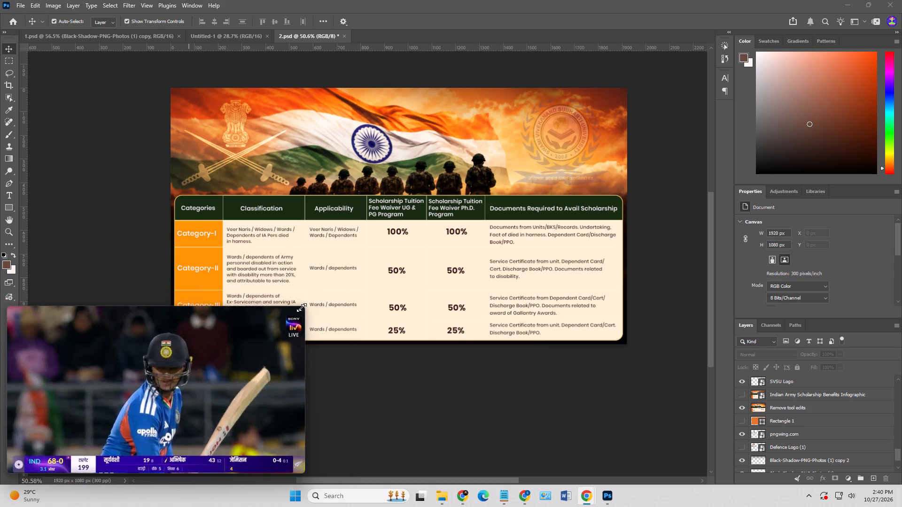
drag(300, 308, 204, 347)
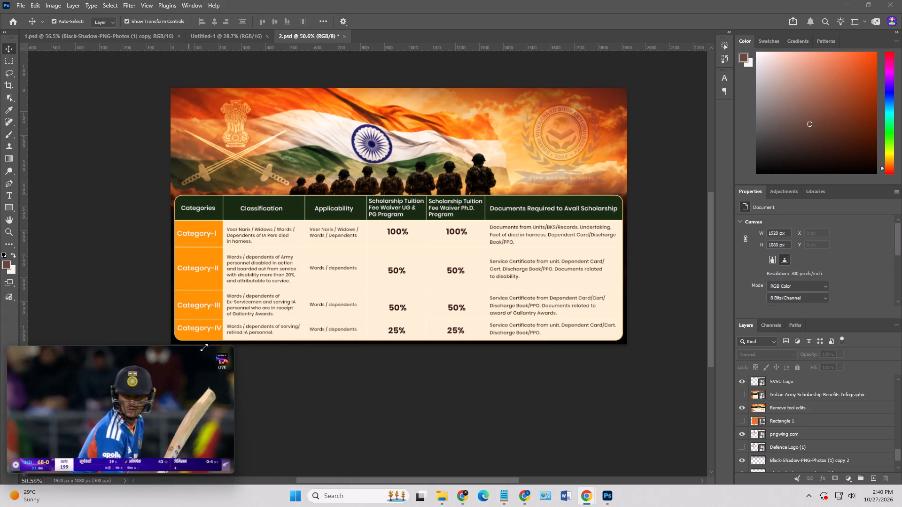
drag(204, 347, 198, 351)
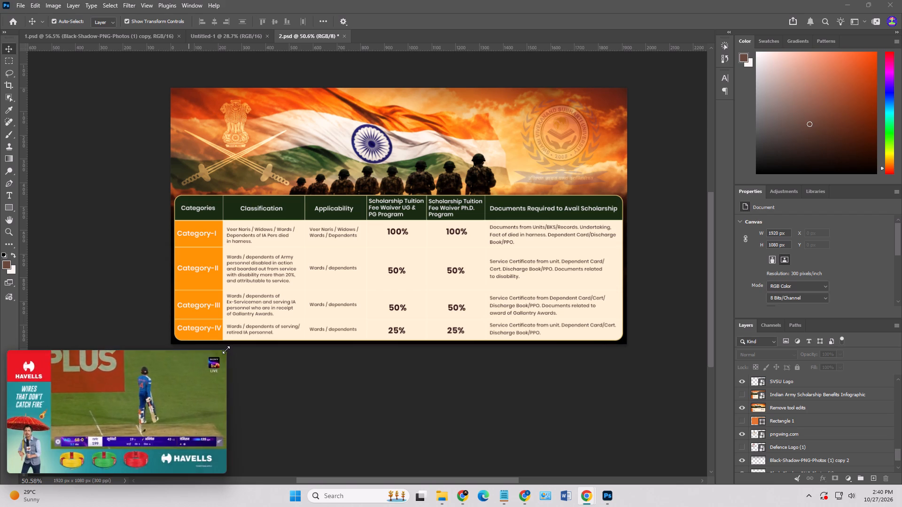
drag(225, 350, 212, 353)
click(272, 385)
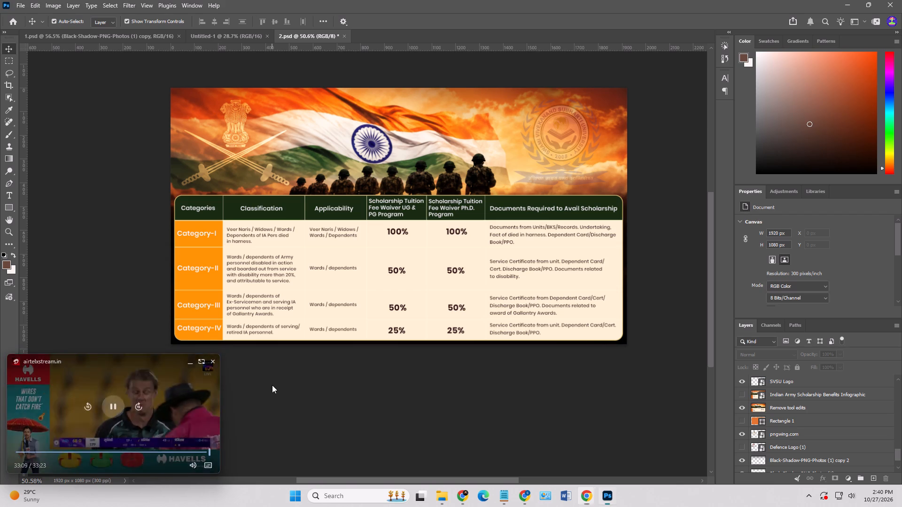
Bring up the previews of the open Google Chrome windows in order to switch to the browser.
click(581, 497)
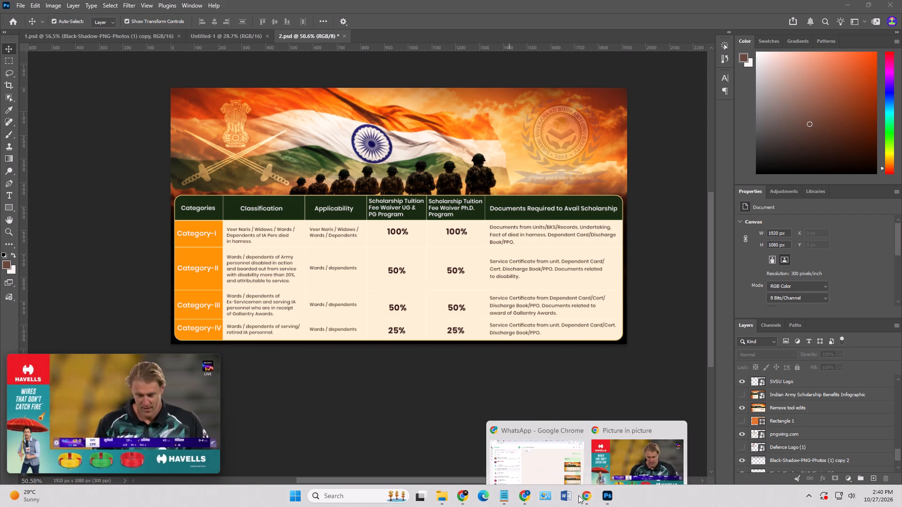